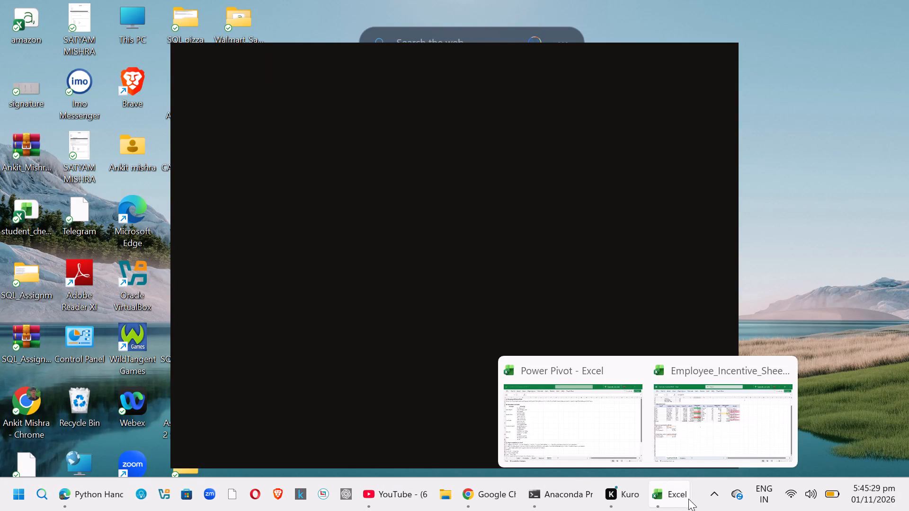
Switch to the Employee_Incentive_Sheet workbook in Excel.
{"action": "left_click", "coordinate": [694, 417]}
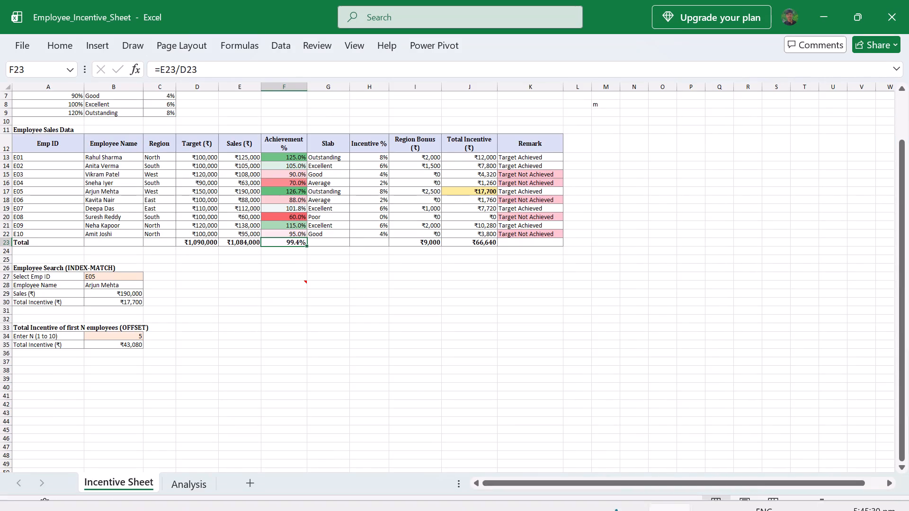
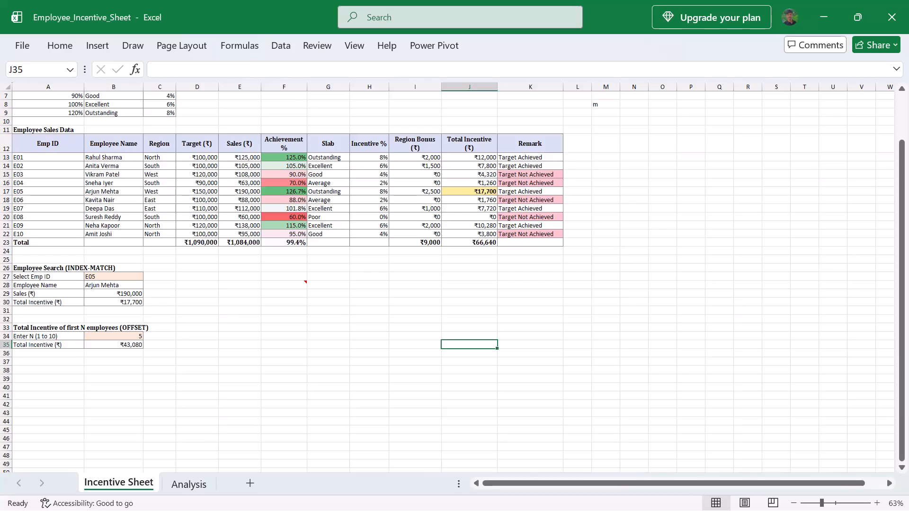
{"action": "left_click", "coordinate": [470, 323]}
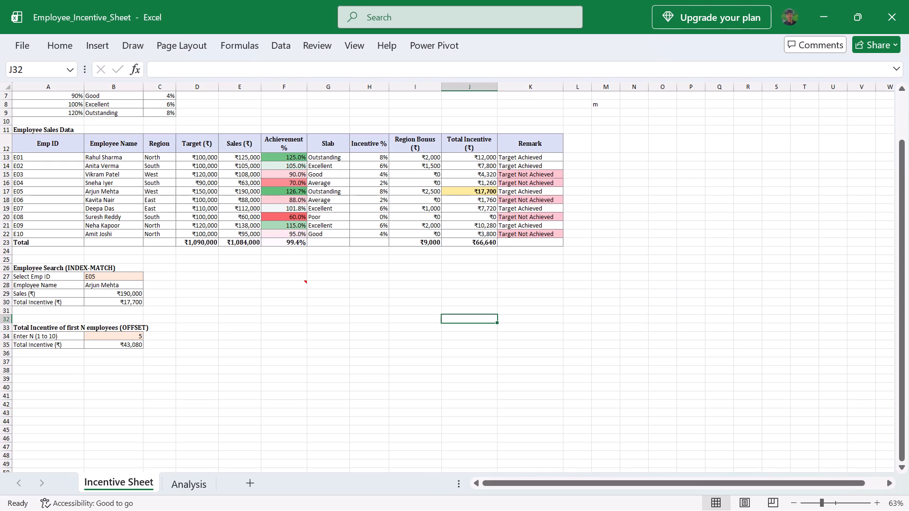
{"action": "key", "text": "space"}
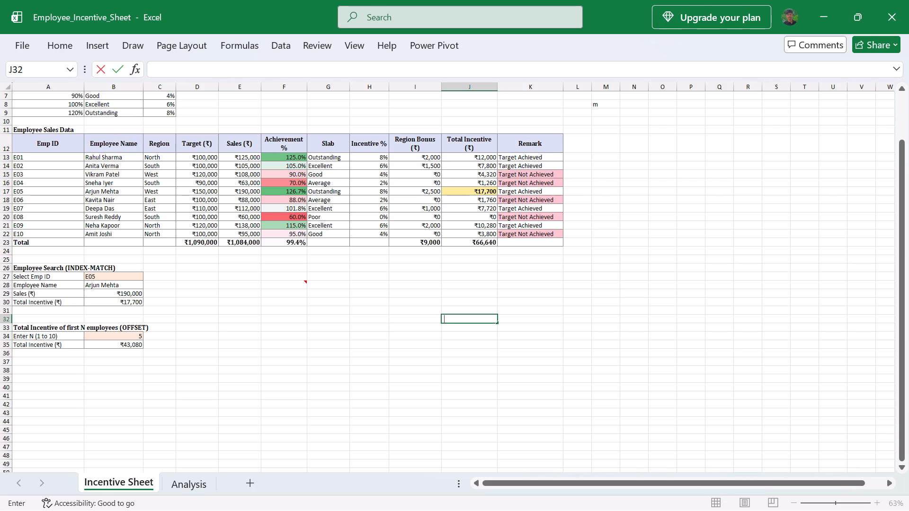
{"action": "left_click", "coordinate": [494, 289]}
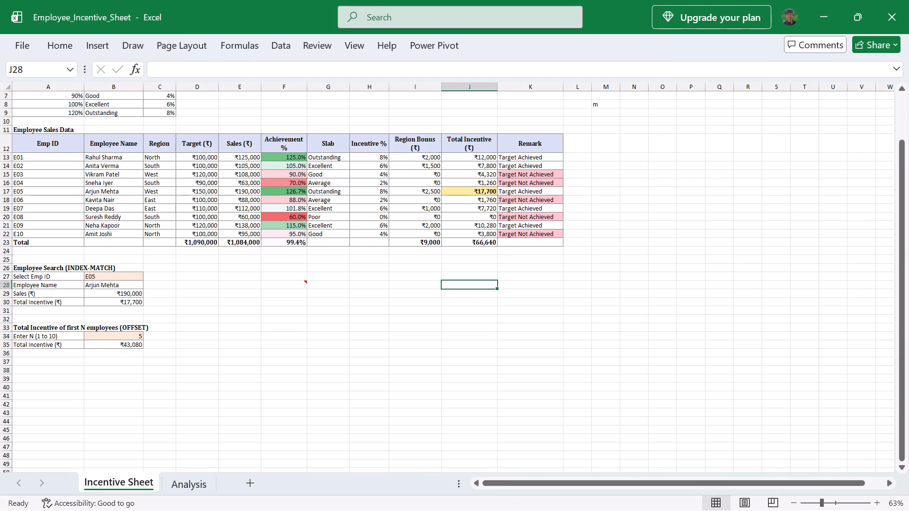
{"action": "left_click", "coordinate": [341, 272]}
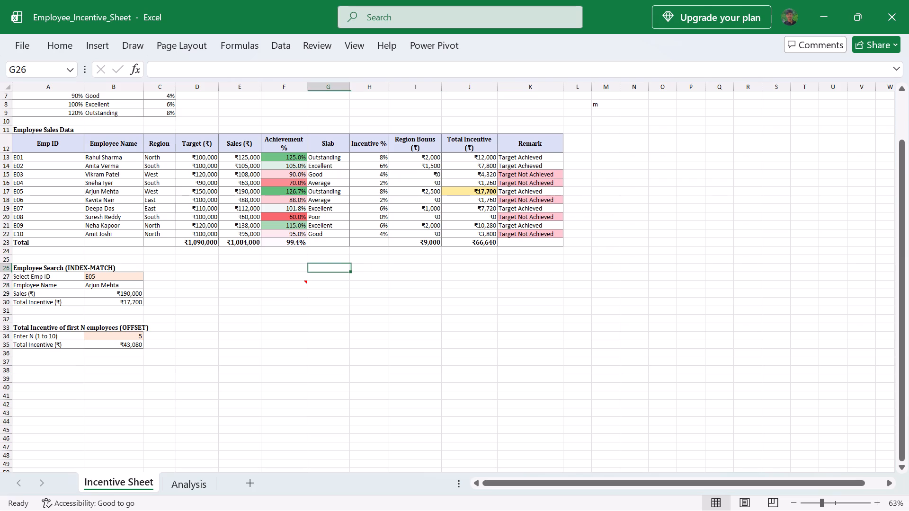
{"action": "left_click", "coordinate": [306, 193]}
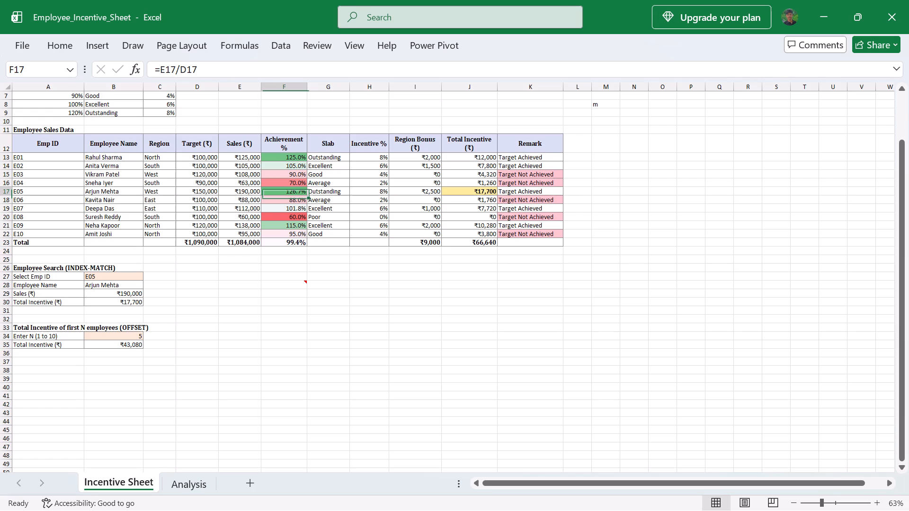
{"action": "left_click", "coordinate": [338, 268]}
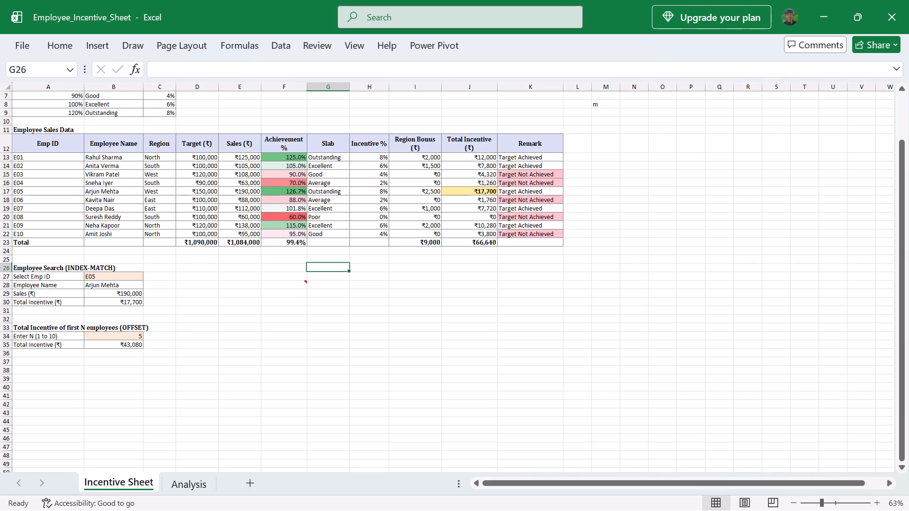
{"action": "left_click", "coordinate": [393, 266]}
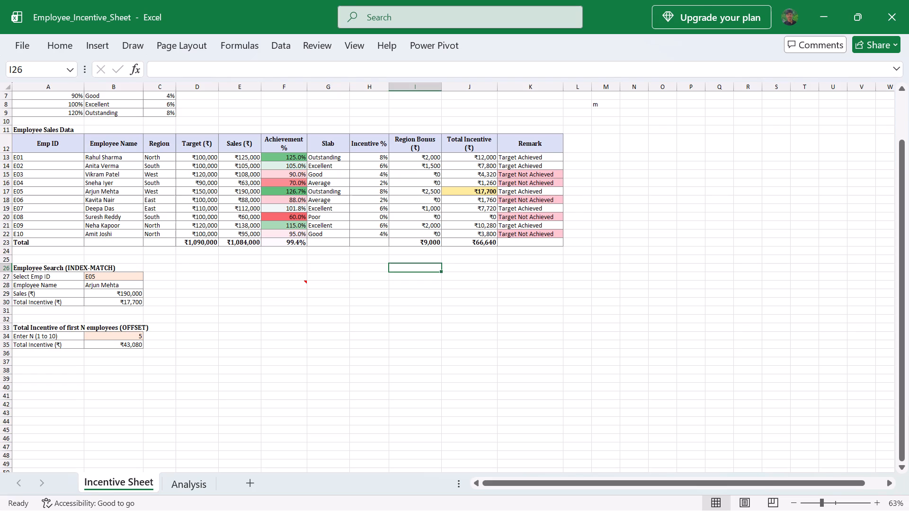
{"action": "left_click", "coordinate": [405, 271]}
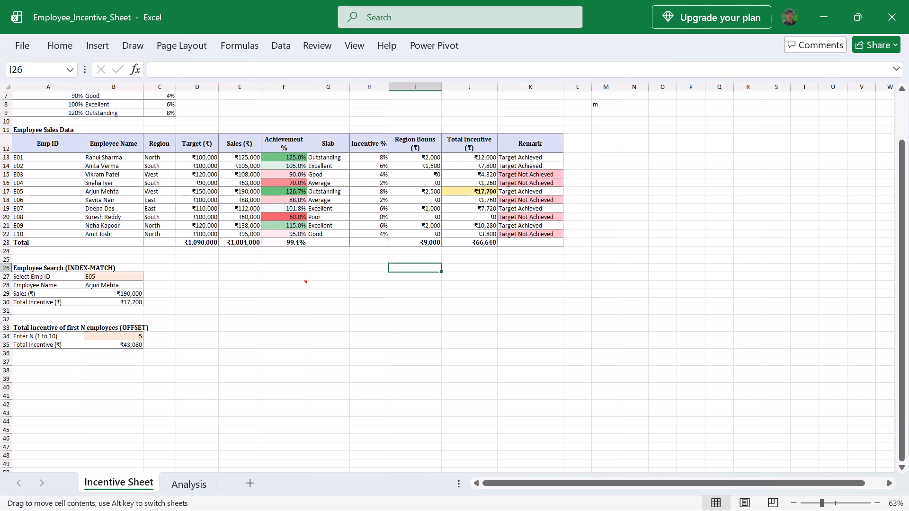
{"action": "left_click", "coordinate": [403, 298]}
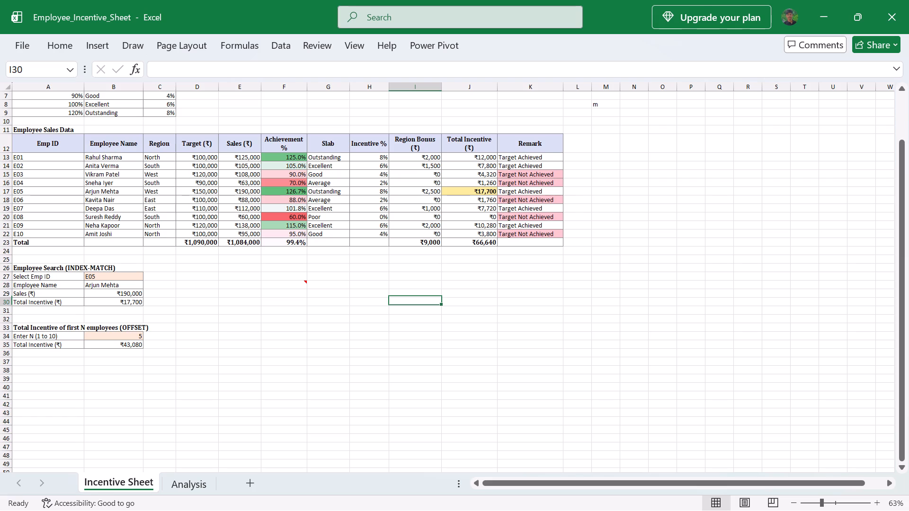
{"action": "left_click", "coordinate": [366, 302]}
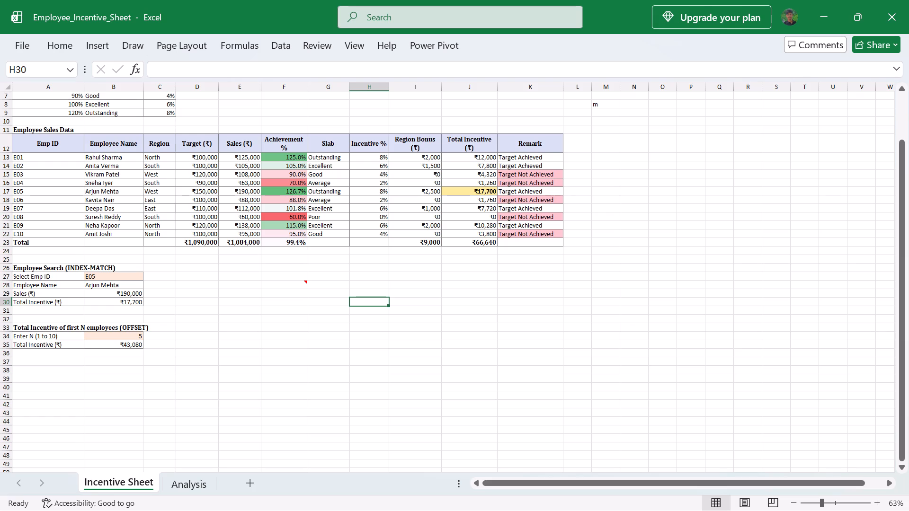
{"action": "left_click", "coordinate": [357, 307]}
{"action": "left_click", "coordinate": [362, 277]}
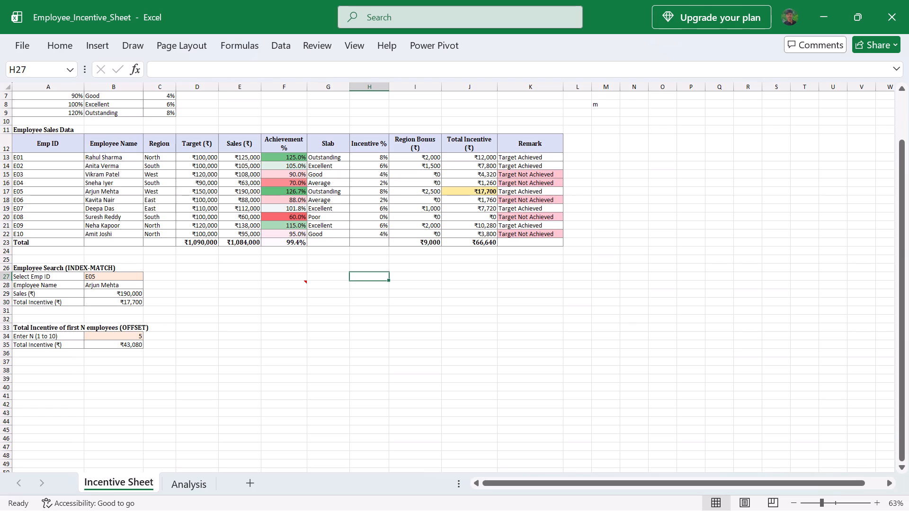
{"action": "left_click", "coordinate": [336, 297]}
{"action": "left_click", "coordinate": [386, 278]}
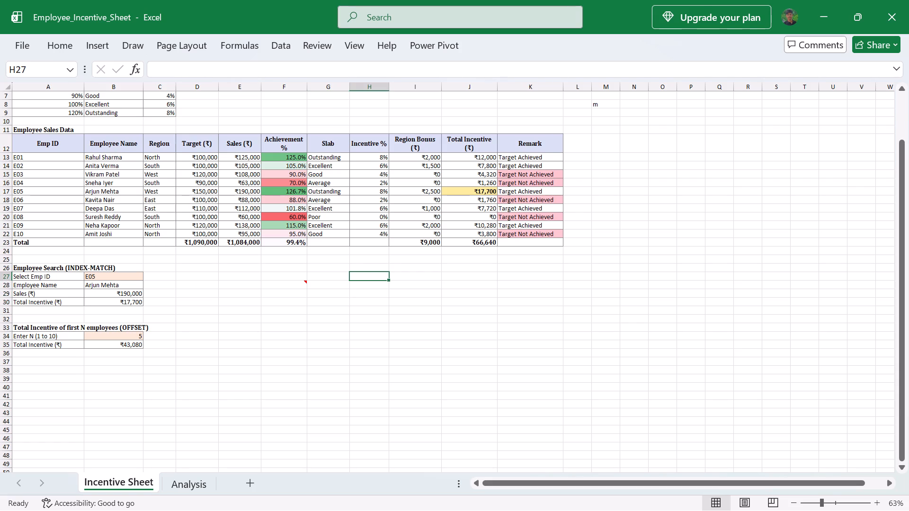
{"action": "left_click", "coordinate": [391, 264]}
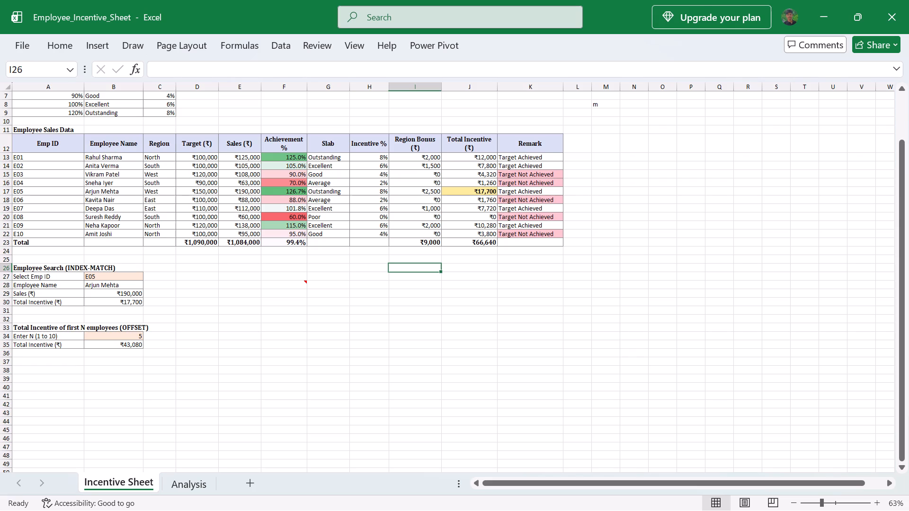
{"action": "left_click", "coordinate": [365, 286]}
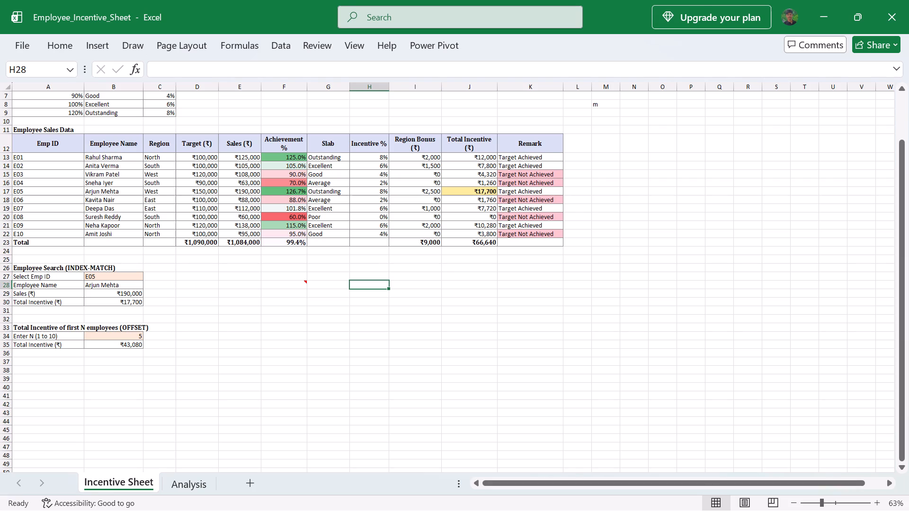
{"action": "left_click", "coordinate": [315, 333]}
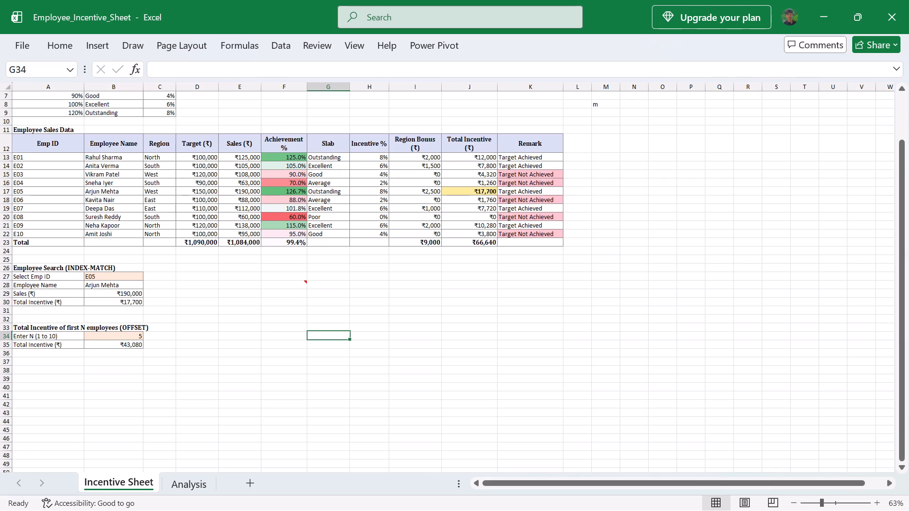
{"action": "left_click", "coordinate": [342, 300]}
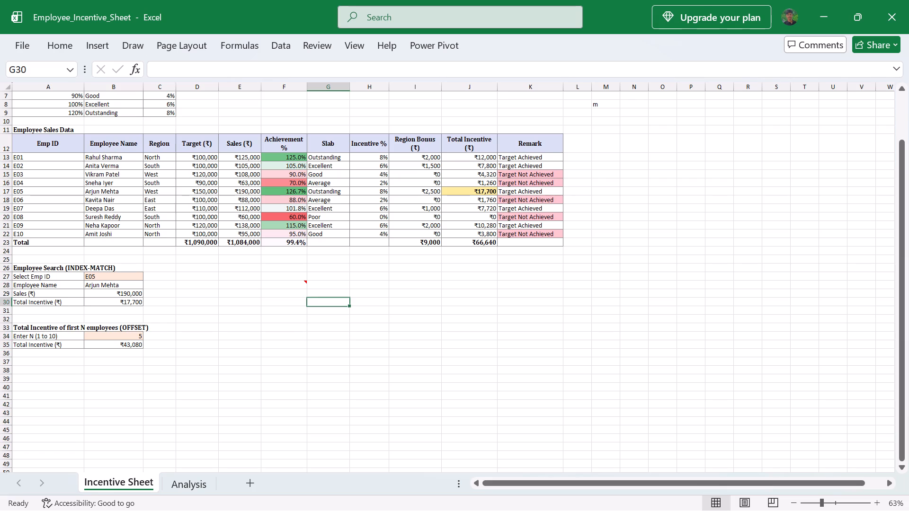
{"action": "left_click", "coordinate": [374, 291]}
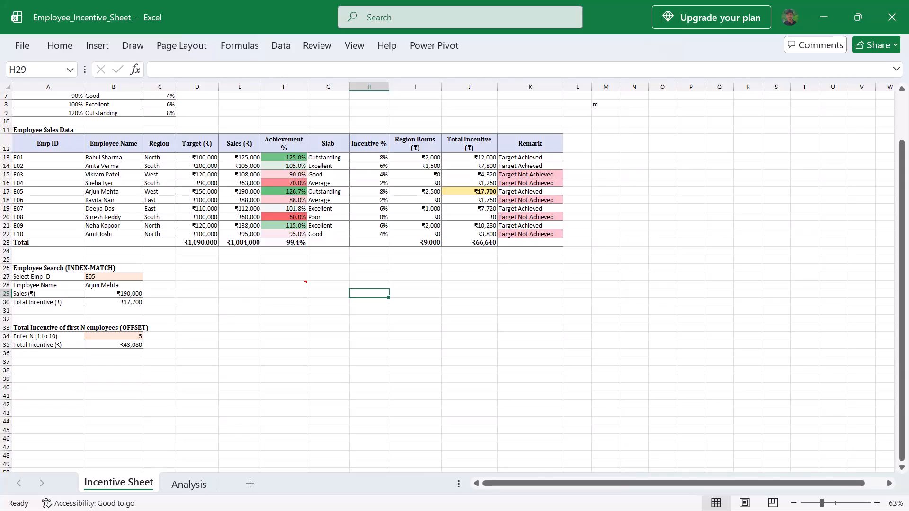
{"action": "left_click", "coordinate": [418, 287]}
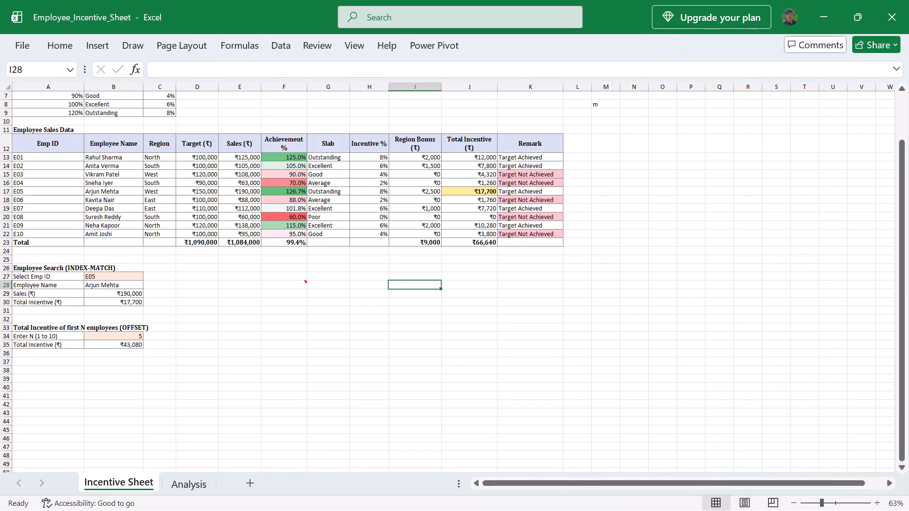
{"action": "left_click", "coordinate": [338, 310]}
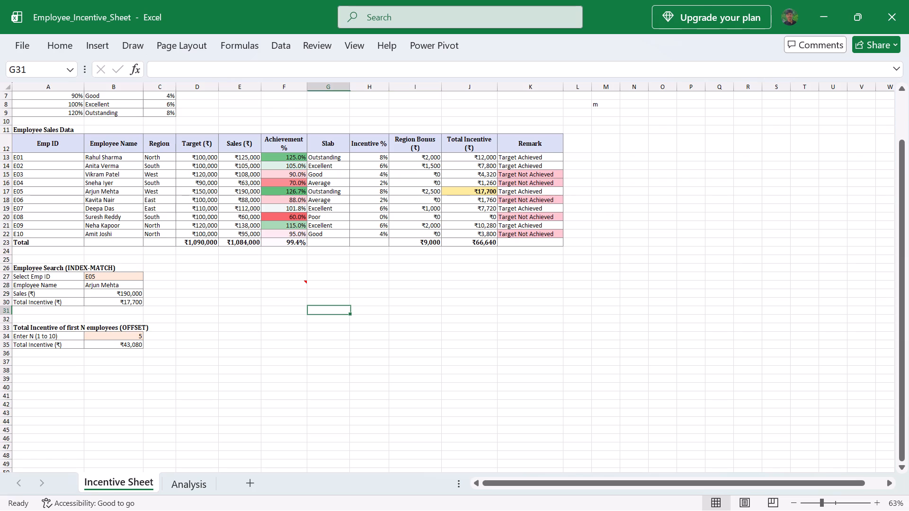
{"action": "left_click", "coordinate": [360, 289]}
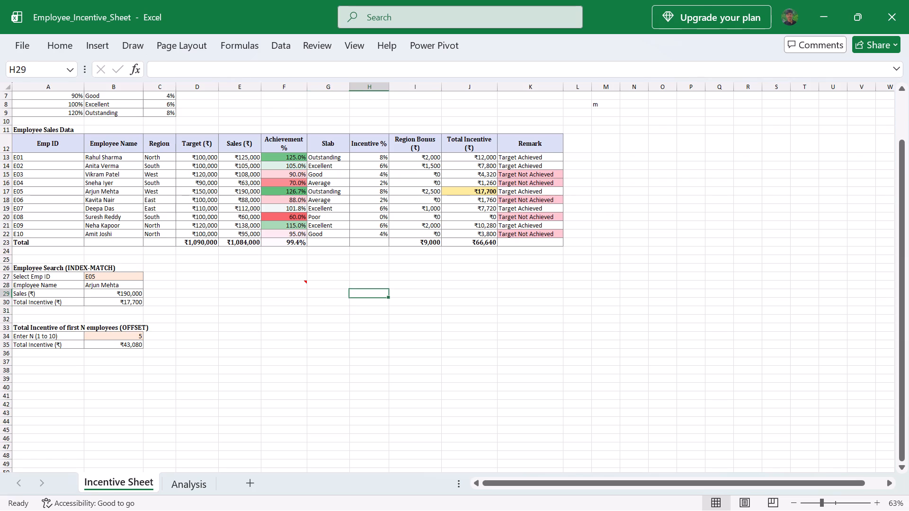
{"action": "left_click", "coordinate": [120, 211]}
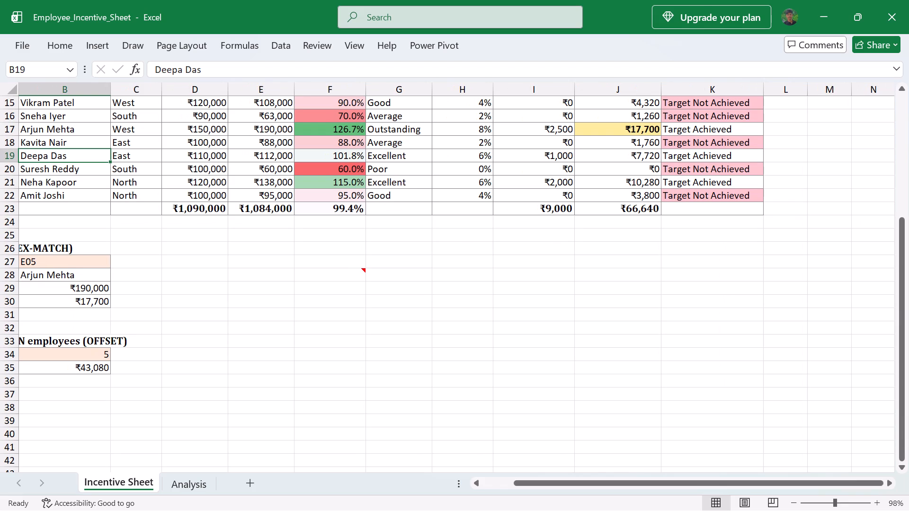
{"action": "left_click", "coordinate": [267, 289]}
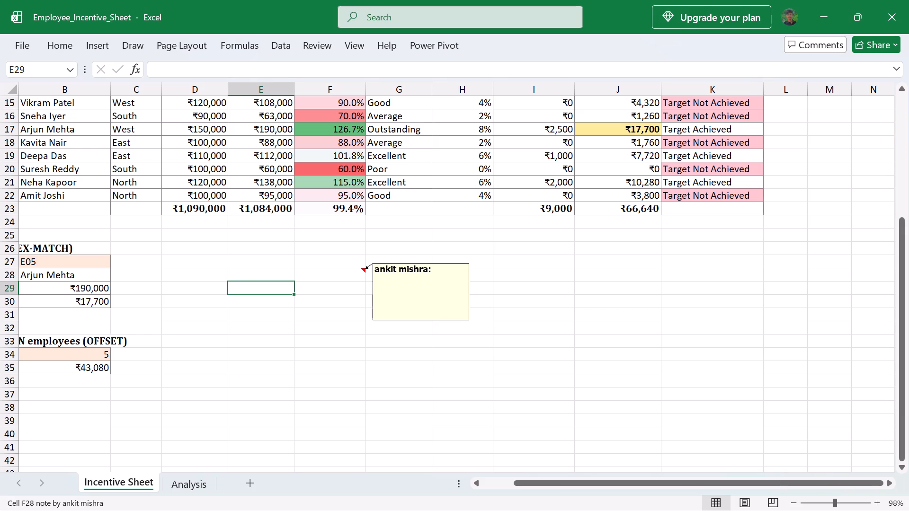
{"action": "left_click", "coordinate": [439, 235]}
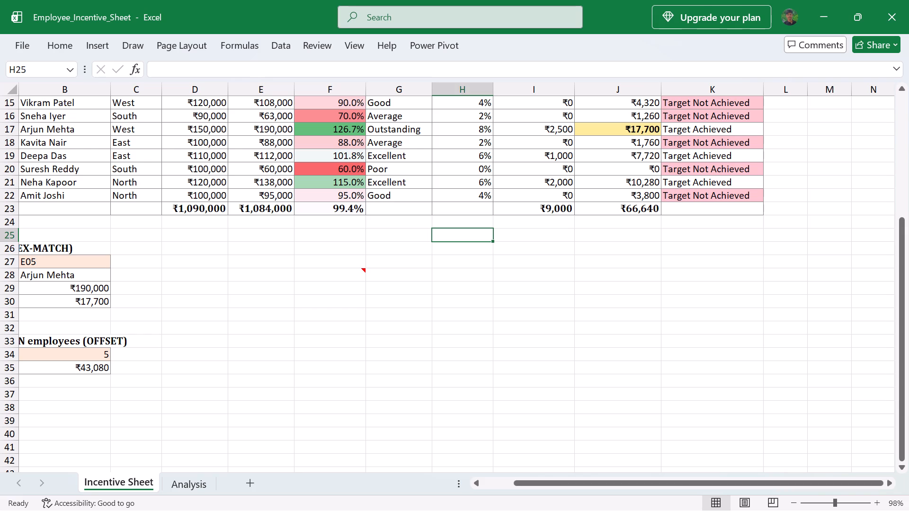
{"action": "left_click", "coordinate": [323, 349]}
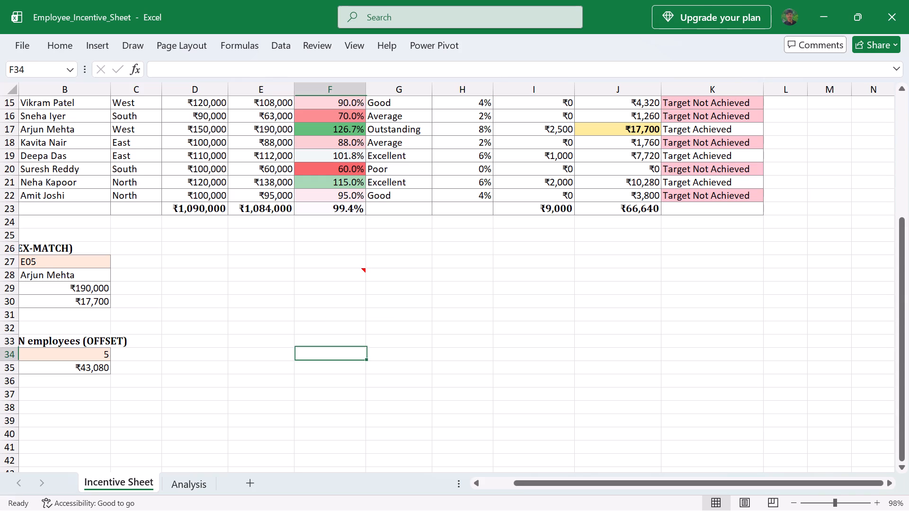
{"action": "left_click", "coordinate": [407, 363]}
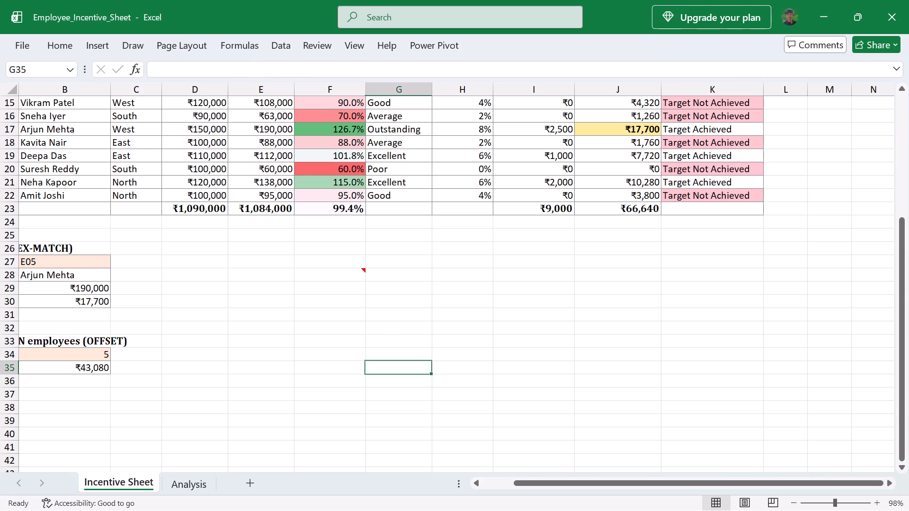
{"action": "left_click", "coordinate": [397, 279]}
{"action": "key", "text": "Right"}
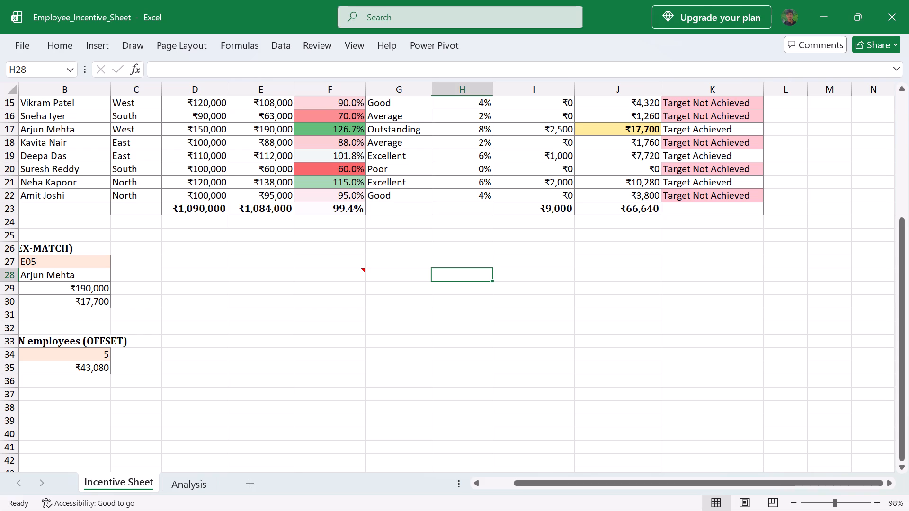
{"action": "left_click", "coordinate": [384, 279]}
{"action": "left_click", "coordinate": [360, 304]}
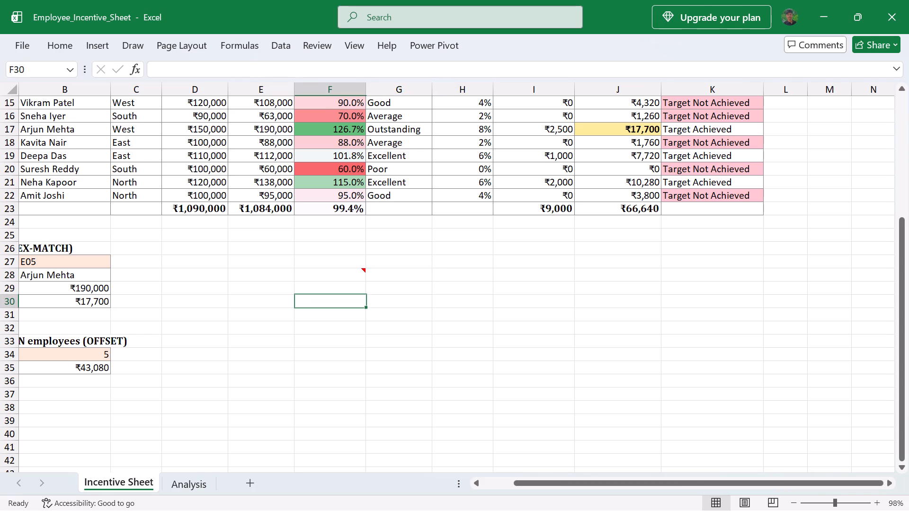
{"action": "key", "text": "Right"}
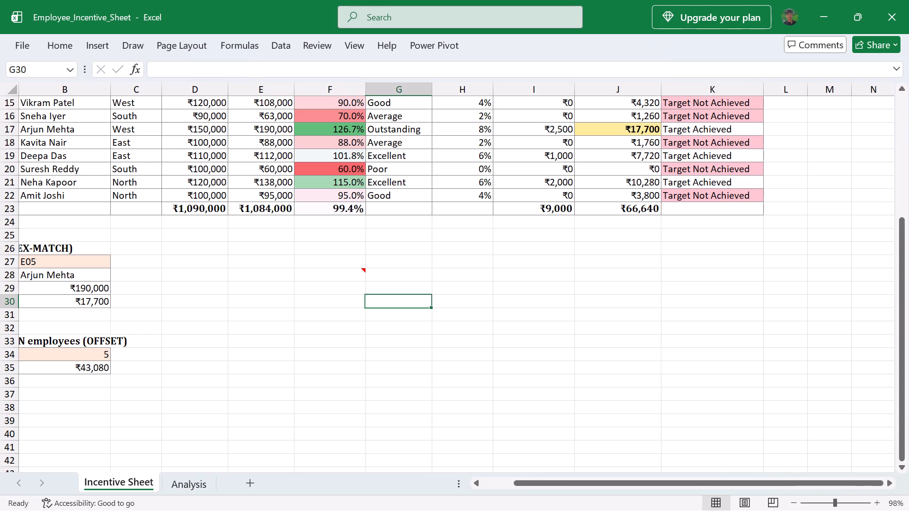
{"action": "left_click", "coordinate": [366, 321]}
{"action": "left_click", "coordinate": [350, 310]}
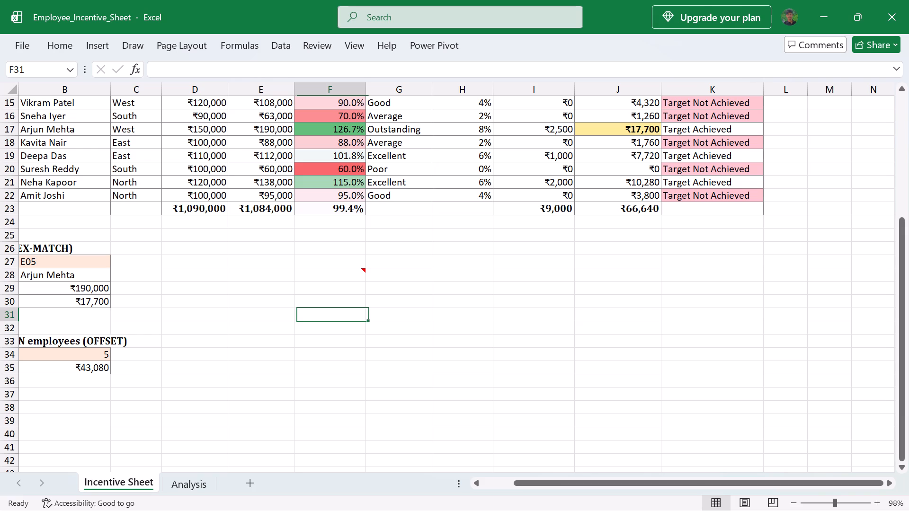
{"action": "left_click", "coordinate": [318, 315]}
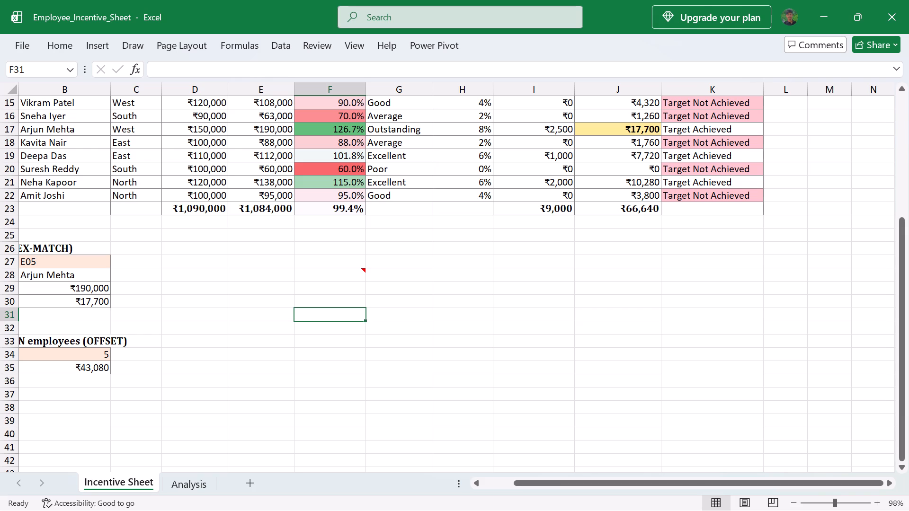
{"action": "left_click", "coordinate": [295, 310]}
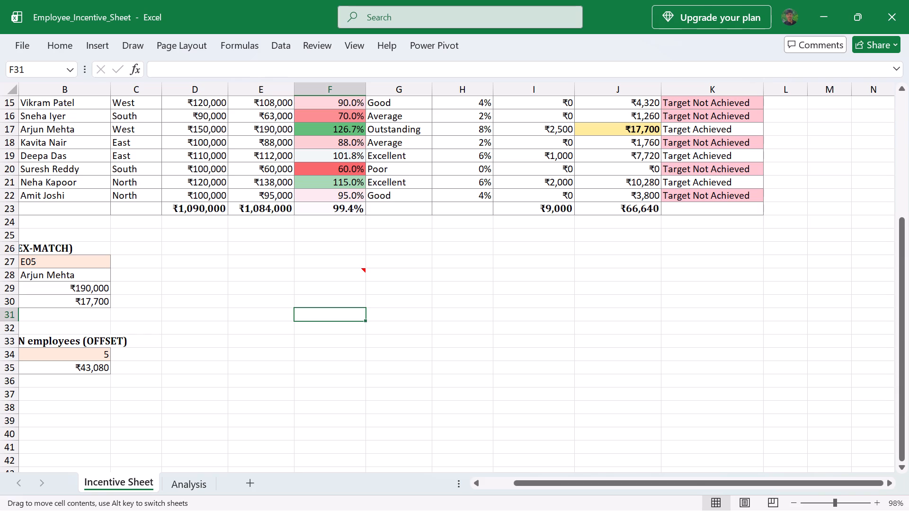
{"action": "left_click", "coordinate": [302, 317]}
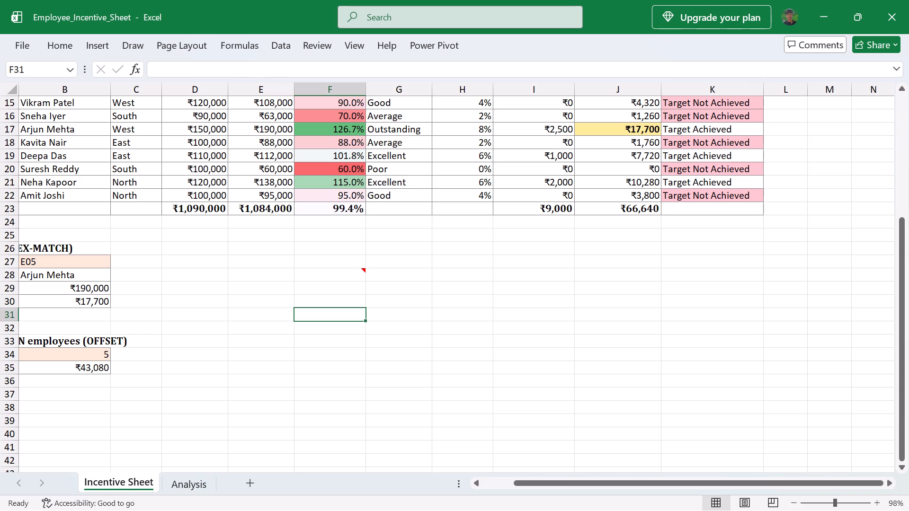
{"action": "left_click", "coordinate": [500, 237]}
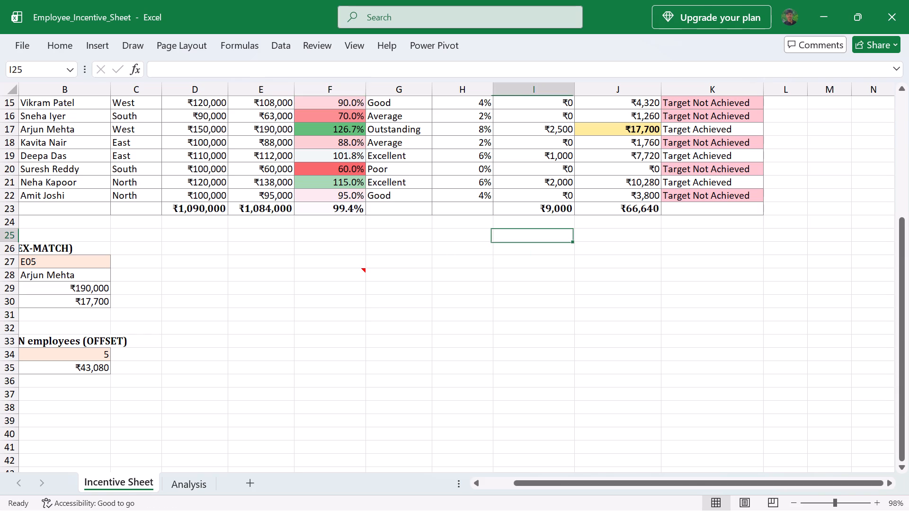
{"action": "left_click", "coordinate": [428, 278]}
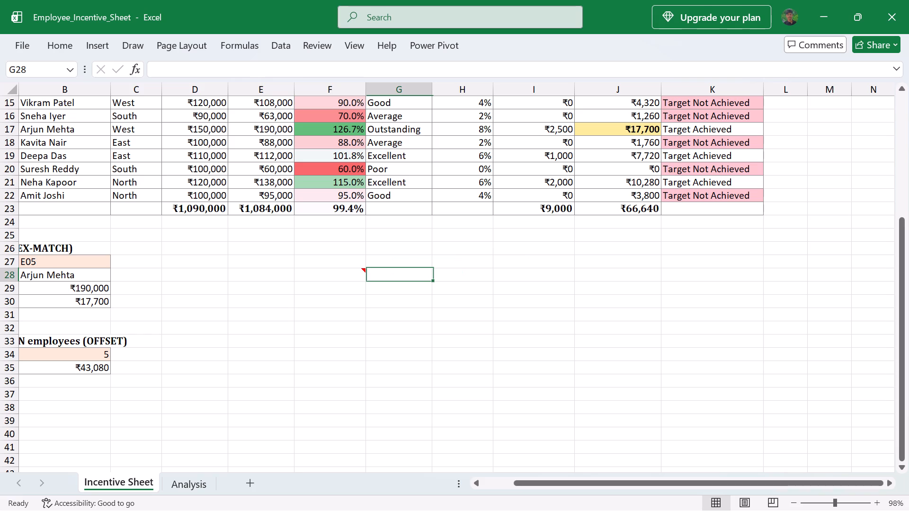
Examine the note attached to cell F28 and the empty cells around it.
{"action": "left_click", "coordinate": [406, 277]}
{"action": "left_click", "coordinate": [340, 283]}
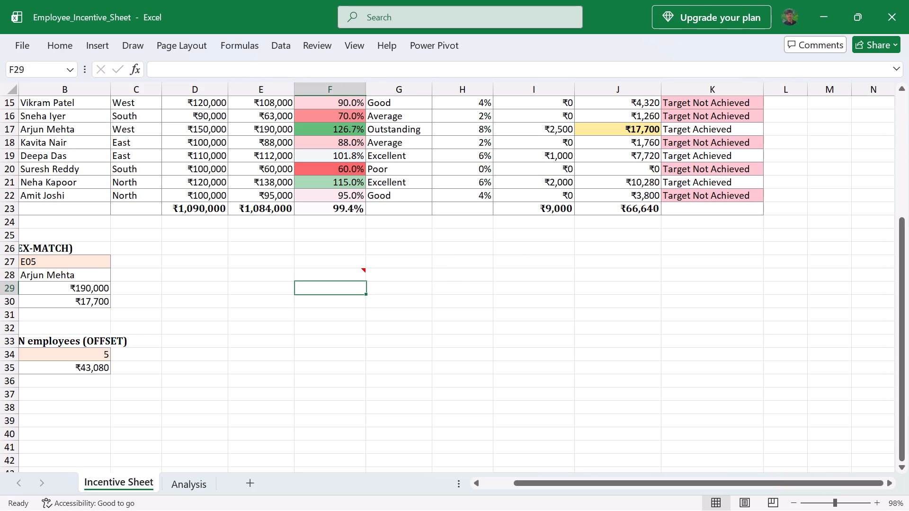
{"action": "left_click", "coordinate": [348, 275]}
{"action": "left_click", "coordinate": [482, 272]}
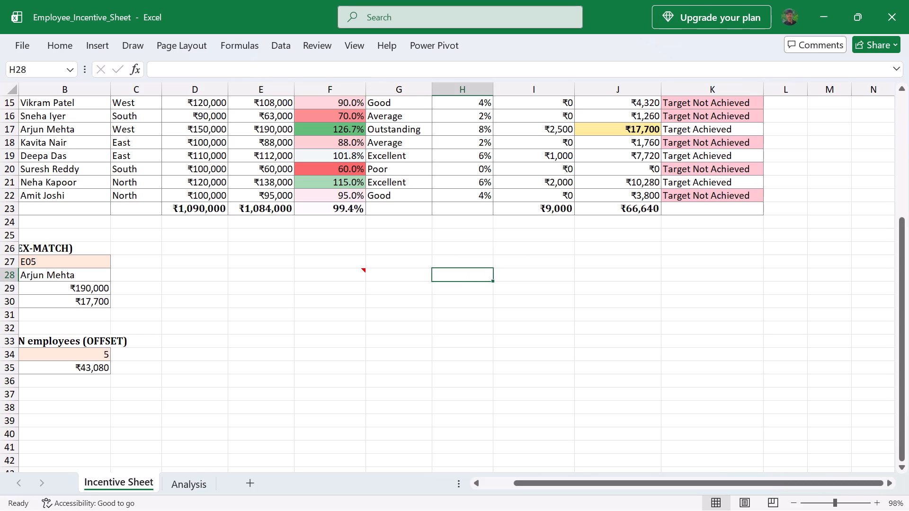
{"action": "left_click", "coordinate": [340, 269]}
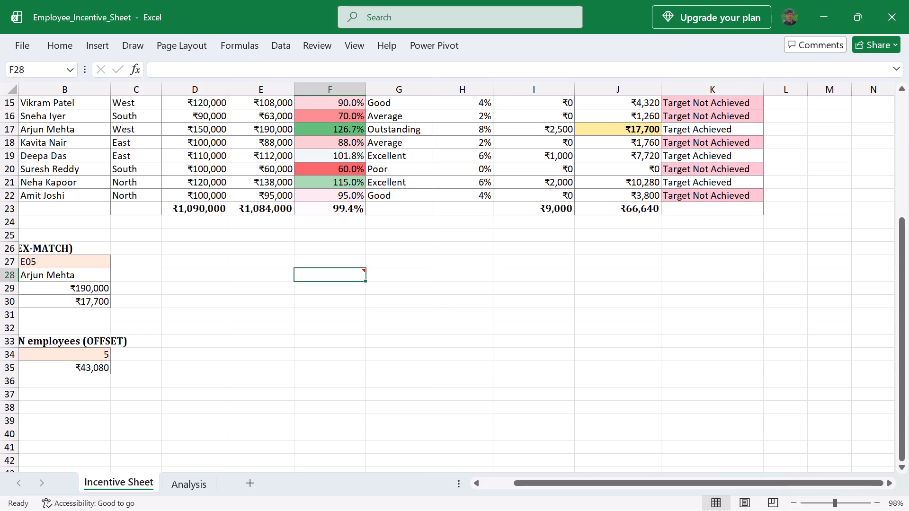
{"action": "left_click", "coordinate": [473, 276]}
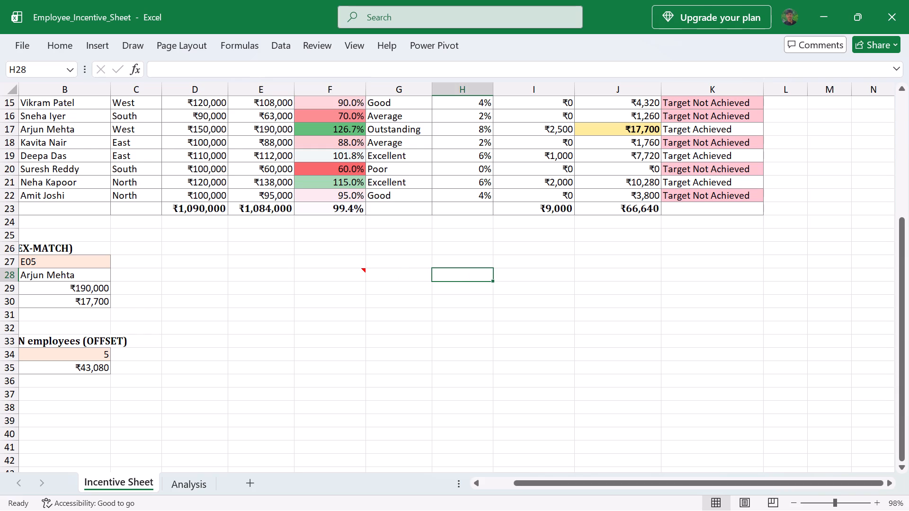
{"action": "left_click", "coordinate": [325, 277]}
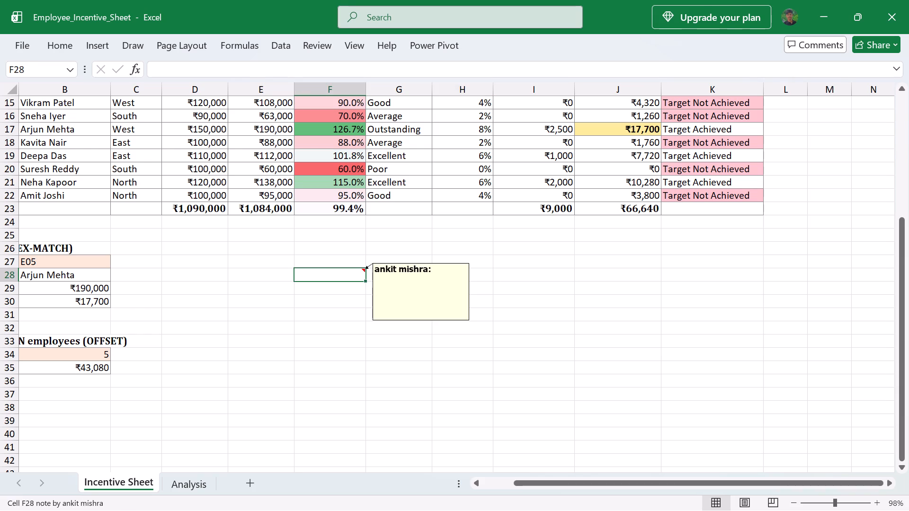
{"action": "left_click", "coordinate": [303, 283]}
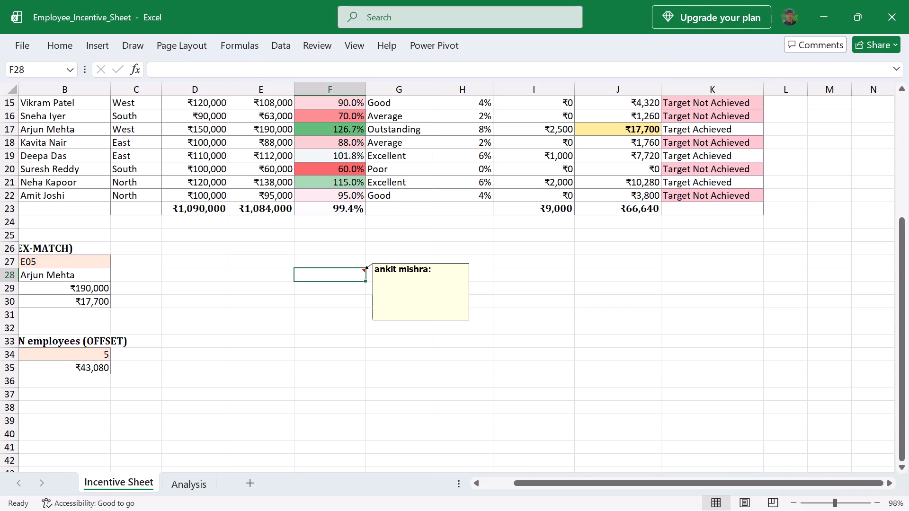
{"action": "left_click", "coordinate": [298, 283]}
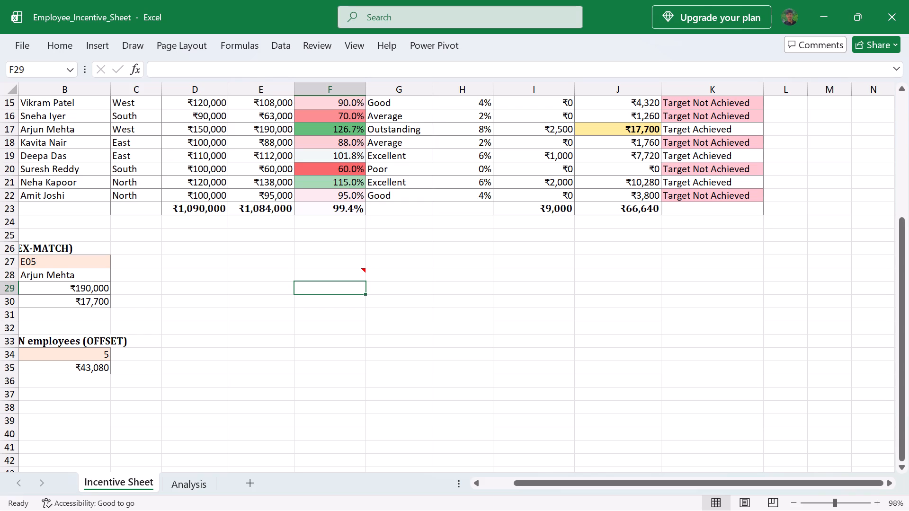
{"action": "left_click", "coordinate": [308, 268]}
{"action": "left_click", "coordinate": [325, 264]}
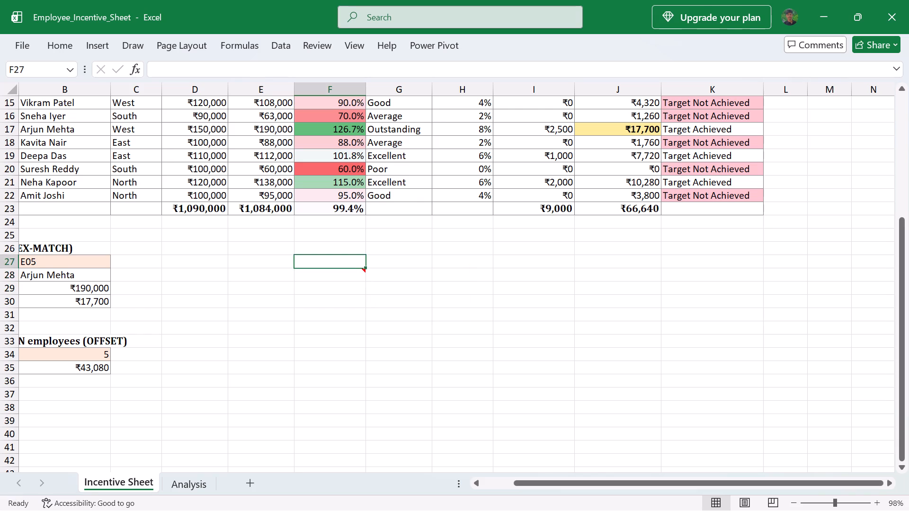
{"action": "left_click", "coordinate": [398, 260]}
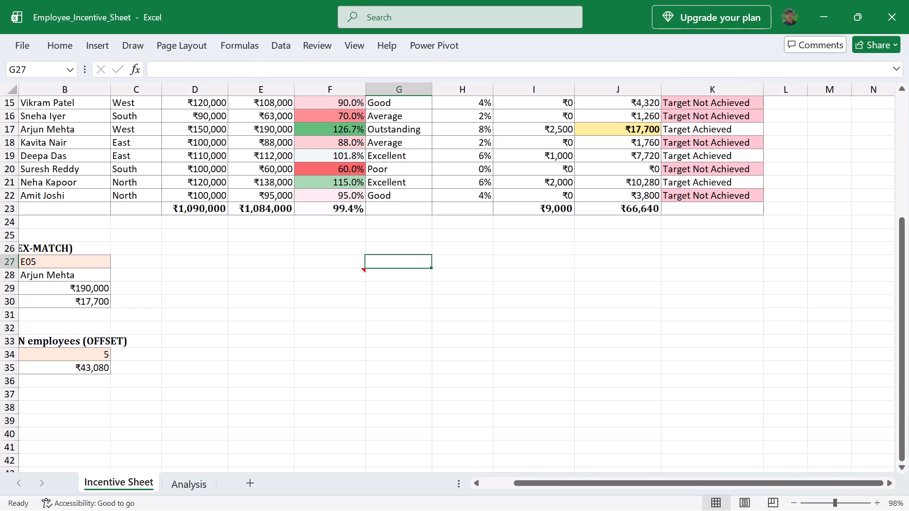
{"action": "left_click", "coordinate": [364, 285]}
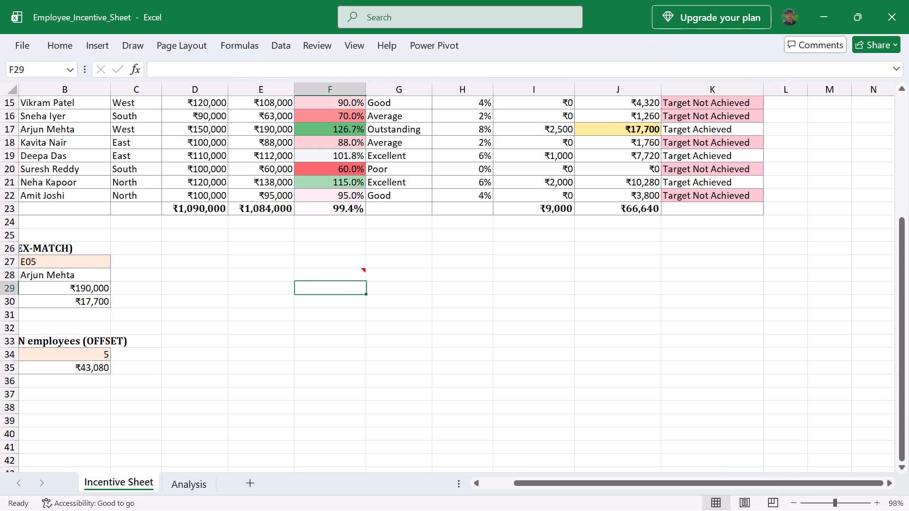
{"action": "left_click", "coordinate": [398, 289]}
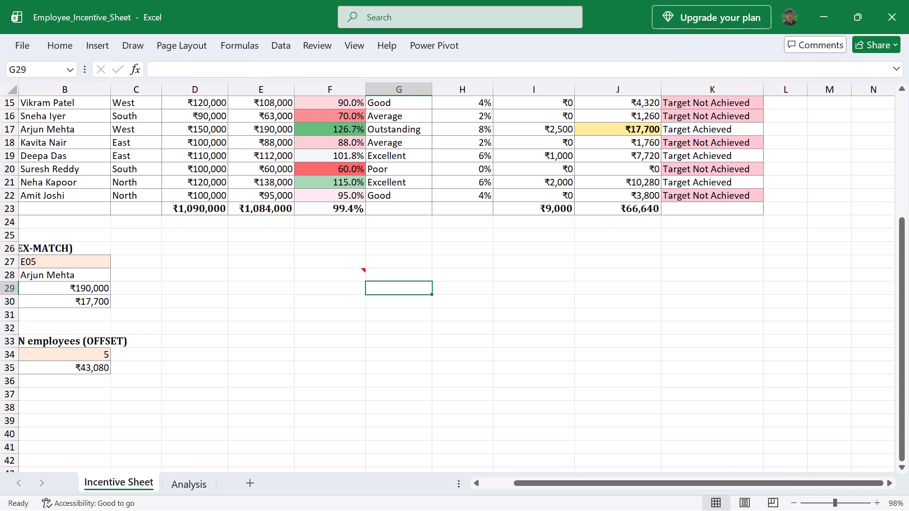
{"action": "left_click", "coordinate": [428, 357]}
{"action": "left_click", "coordinate": [463, 272]}
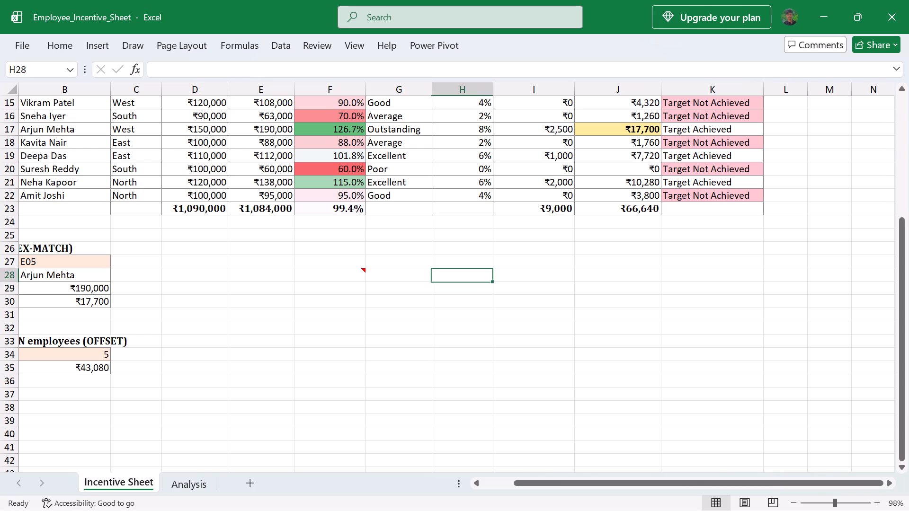
Review the Achievement % formula for employee E01 in cell F13.
{"action": "scroll", "coordinate": [278, 292], "scroll_direction": "up", "scroll_amount": 3}
{"action": "scroll", "coordinate": [278, 292], "scroll_direction": "right", "scroll_amount": 1}
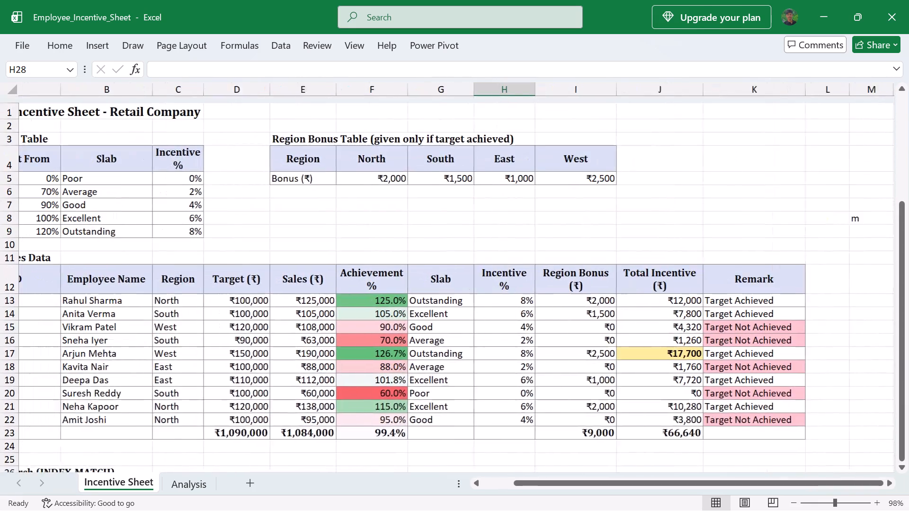
{"action": "scroll", "coordinate": [278, 292], "scroll_direction": "right", "scroll_amount": 1}
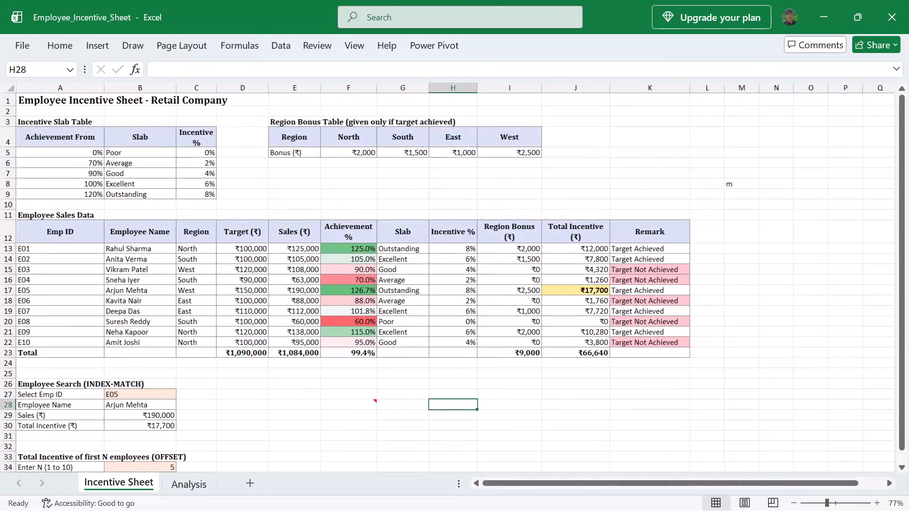
{"action": "scroll", "coordinate": [278, 292], "scroll_direction": "right", "scroll_amount": 1}
{"action": "scroll", "coordinate": [278, 292], "scroll_direction": "up", "scroll_amount": 1}
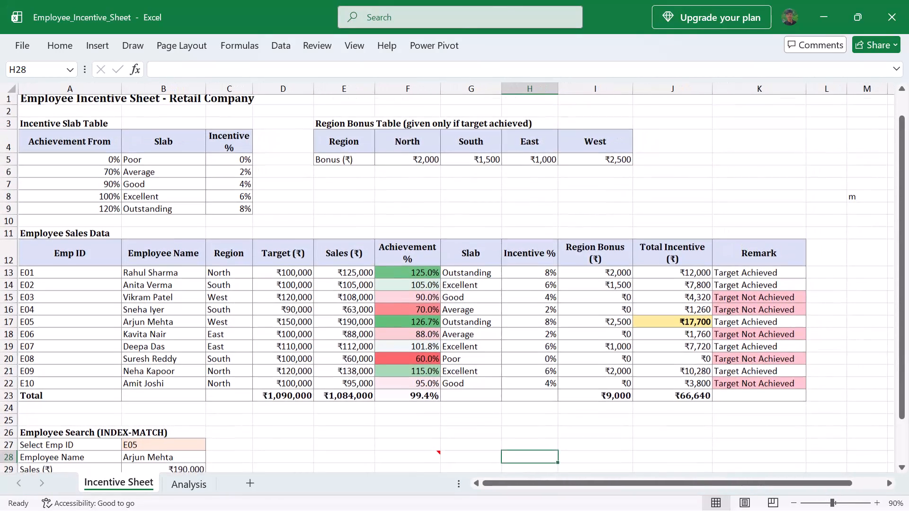
{"action": "left_click", "coordinate": [399, 282]}
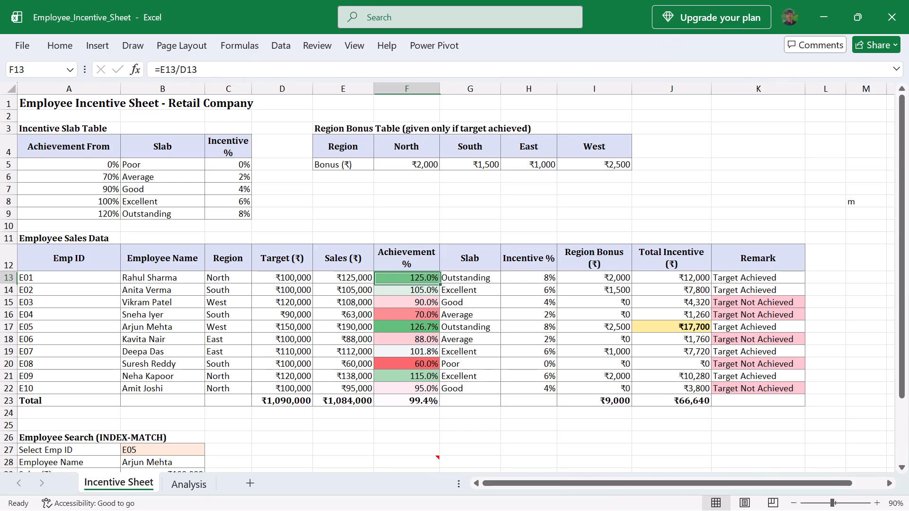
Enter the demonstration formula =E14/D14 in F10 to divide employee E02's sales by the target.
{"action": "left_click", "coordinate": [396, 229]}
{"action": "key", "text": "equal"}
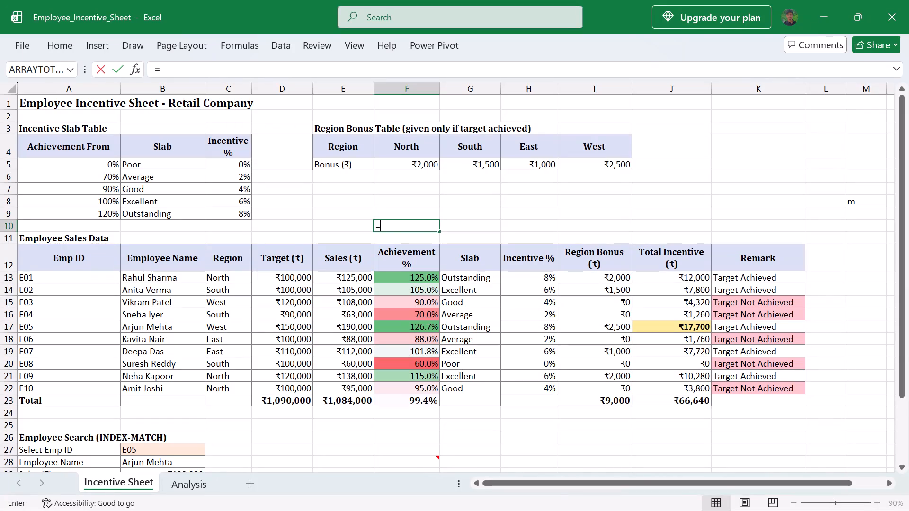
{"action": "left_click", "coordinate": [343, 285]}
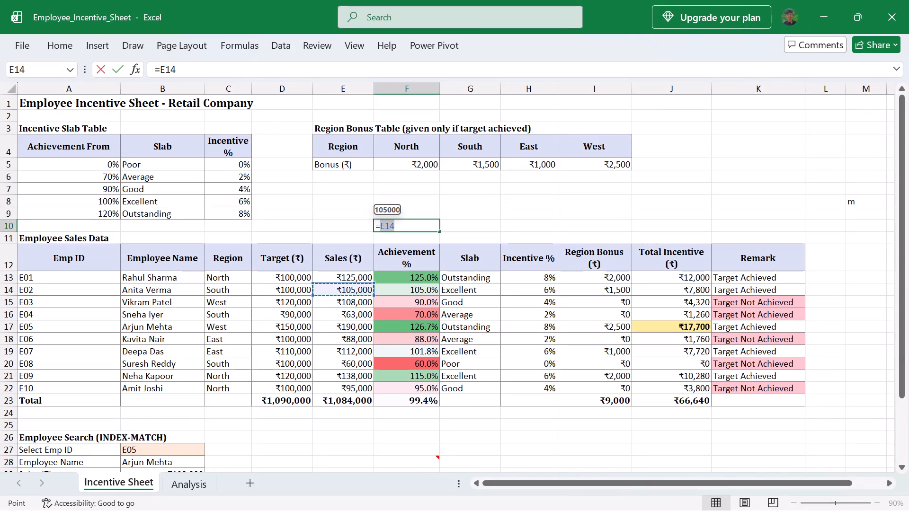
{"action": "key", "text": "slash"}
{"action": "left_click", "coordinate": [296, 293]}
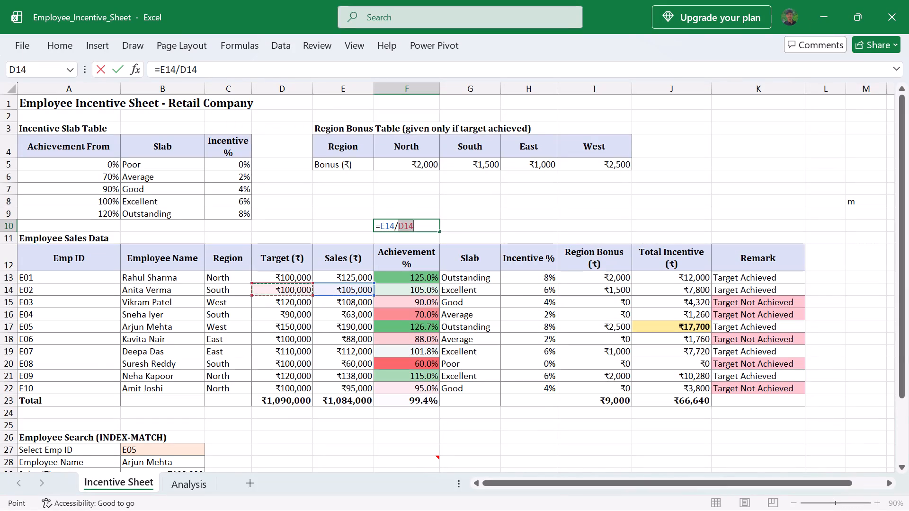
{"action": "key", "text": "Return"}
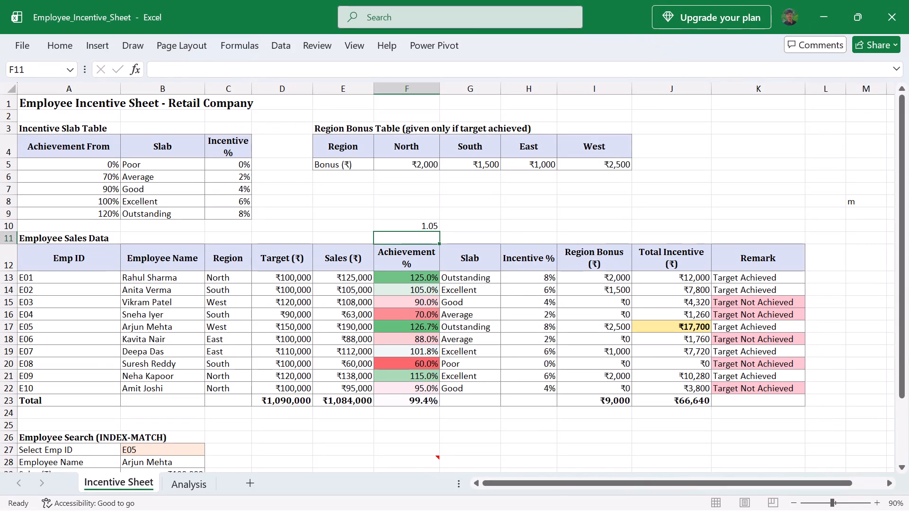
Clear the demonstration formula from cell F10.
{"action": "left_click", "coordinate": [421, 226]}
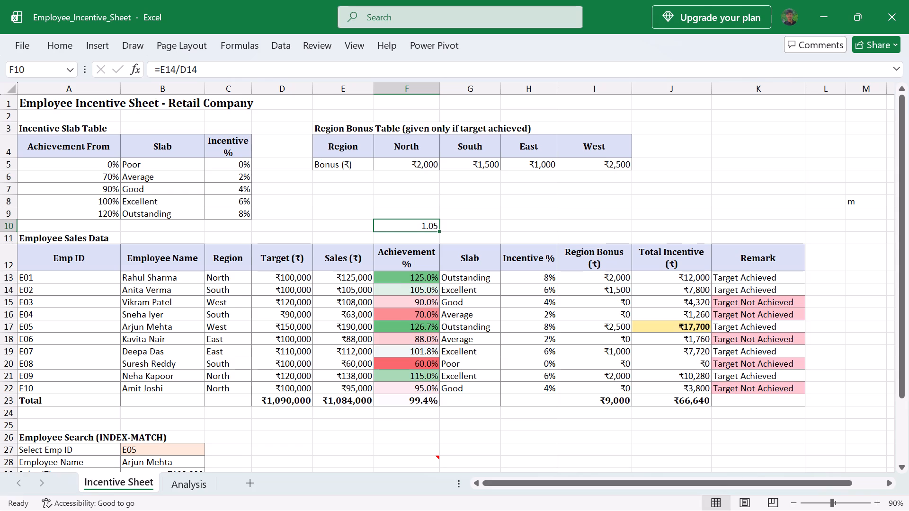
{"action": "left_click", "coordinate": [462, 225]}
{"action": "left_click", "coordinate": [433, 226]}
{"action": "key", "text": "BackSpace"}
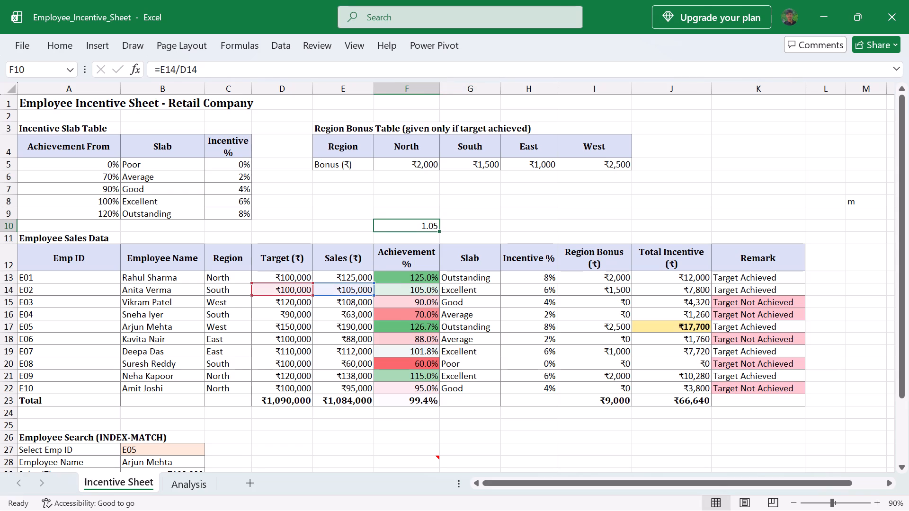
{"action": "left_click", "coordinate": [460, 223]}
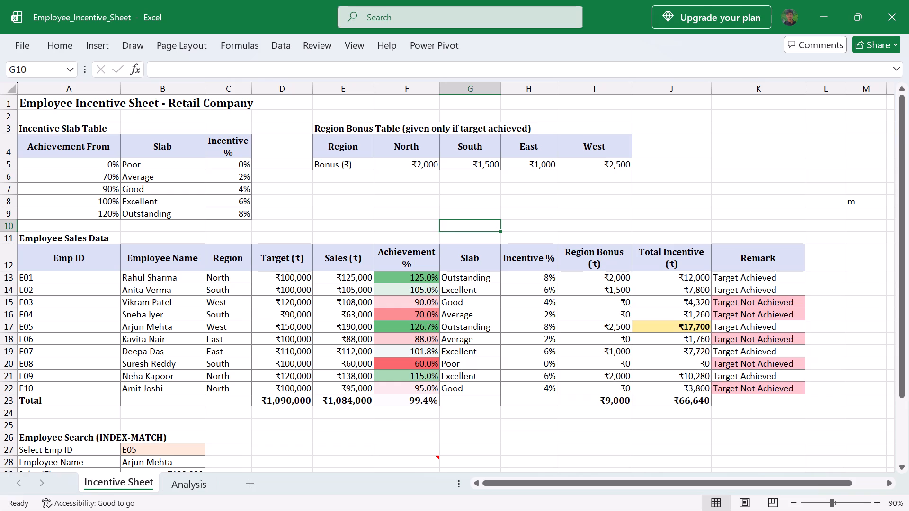
Review the VLOOKUP formulas in the Slab column for employees E02 and E01.
{"action": "left_click", "coordinate": [466, 284]}
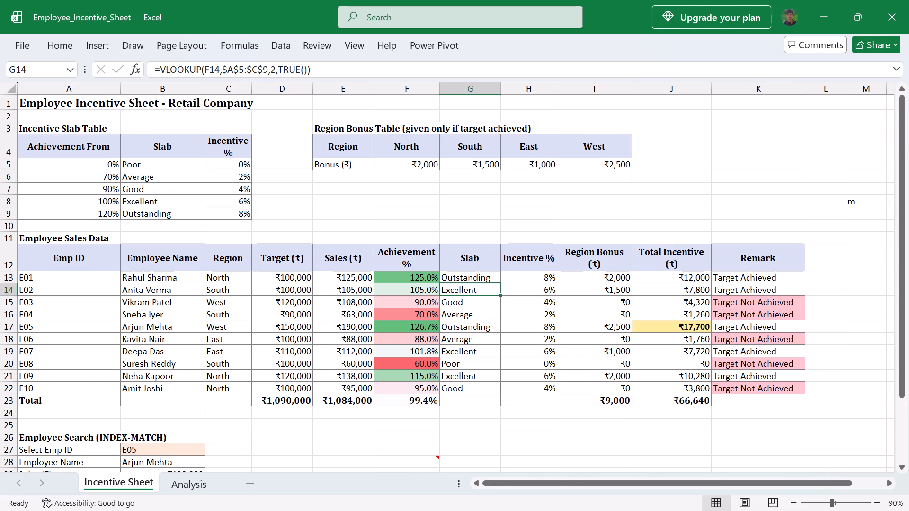
{"action": "left_click", "coordinate": [466, 278]}
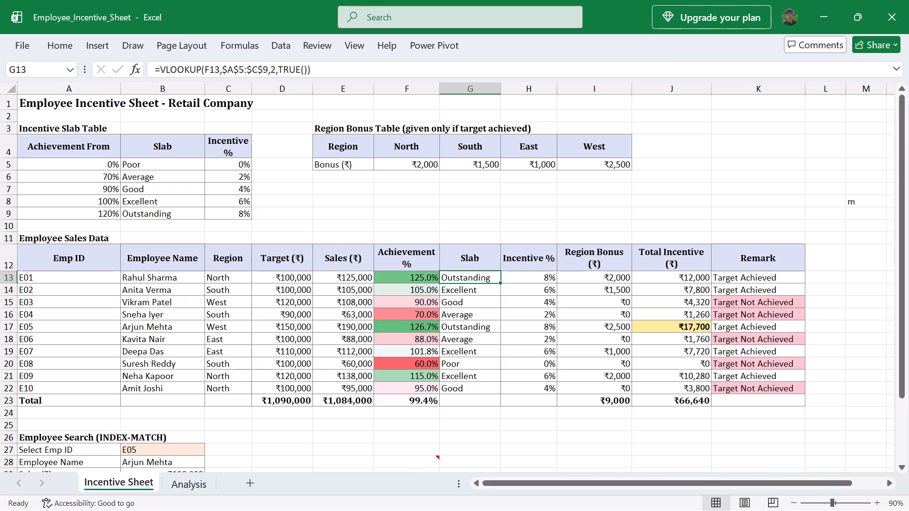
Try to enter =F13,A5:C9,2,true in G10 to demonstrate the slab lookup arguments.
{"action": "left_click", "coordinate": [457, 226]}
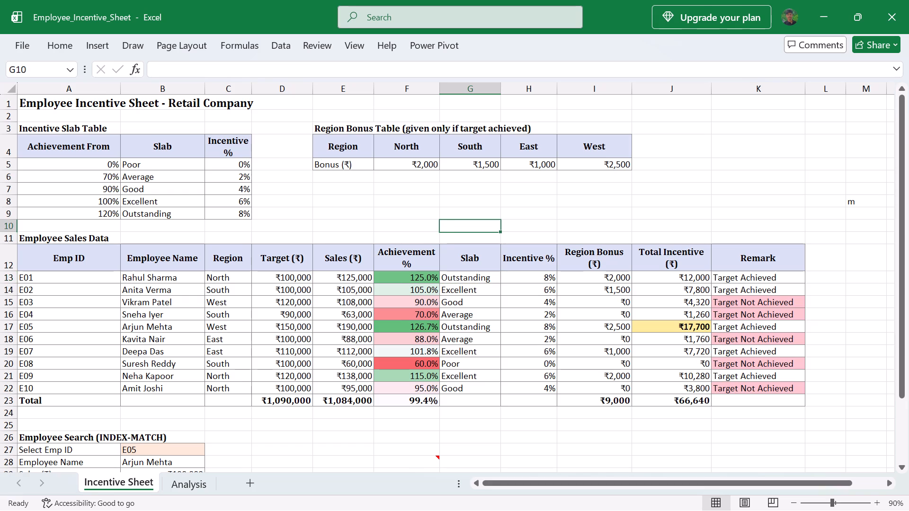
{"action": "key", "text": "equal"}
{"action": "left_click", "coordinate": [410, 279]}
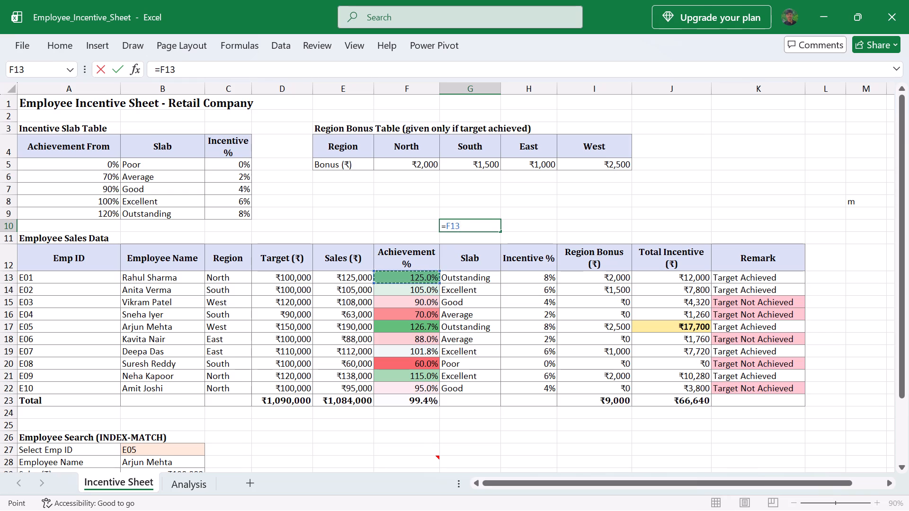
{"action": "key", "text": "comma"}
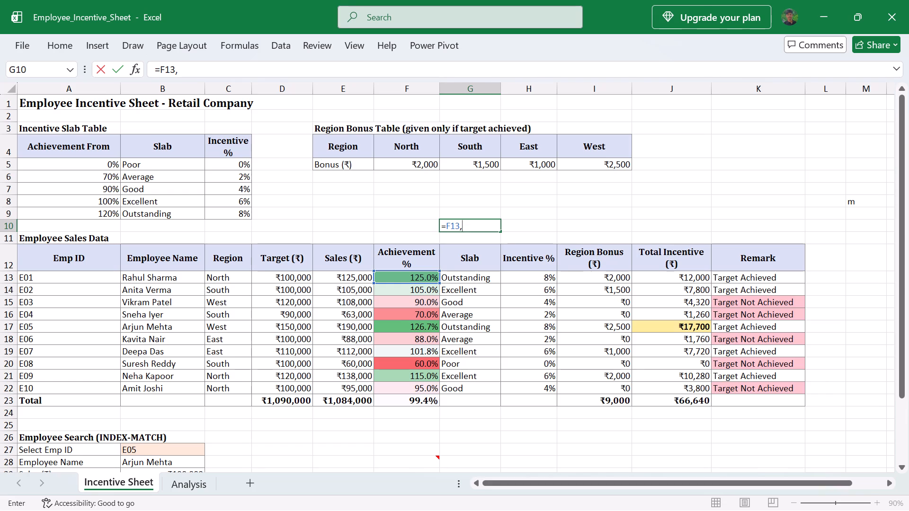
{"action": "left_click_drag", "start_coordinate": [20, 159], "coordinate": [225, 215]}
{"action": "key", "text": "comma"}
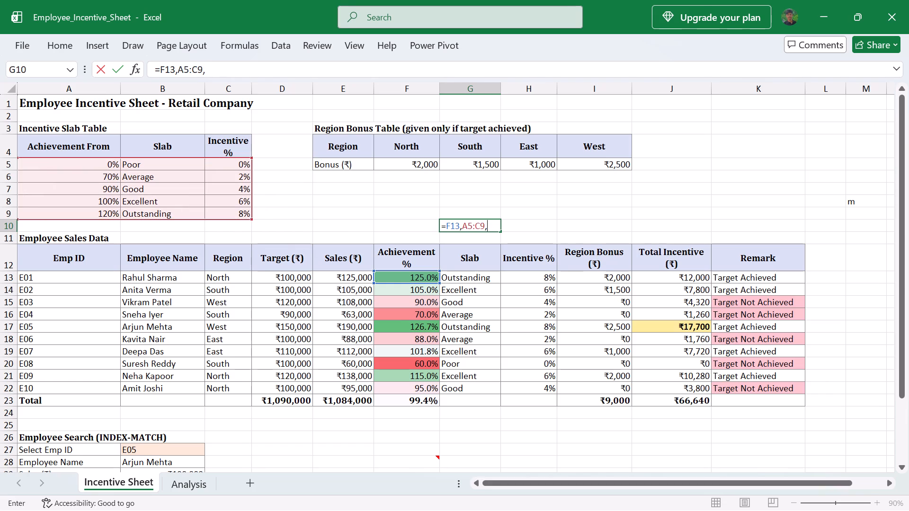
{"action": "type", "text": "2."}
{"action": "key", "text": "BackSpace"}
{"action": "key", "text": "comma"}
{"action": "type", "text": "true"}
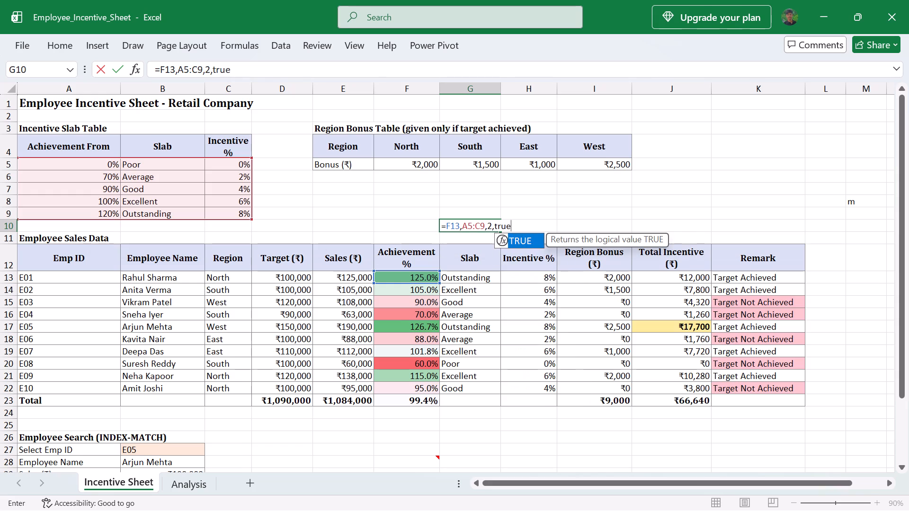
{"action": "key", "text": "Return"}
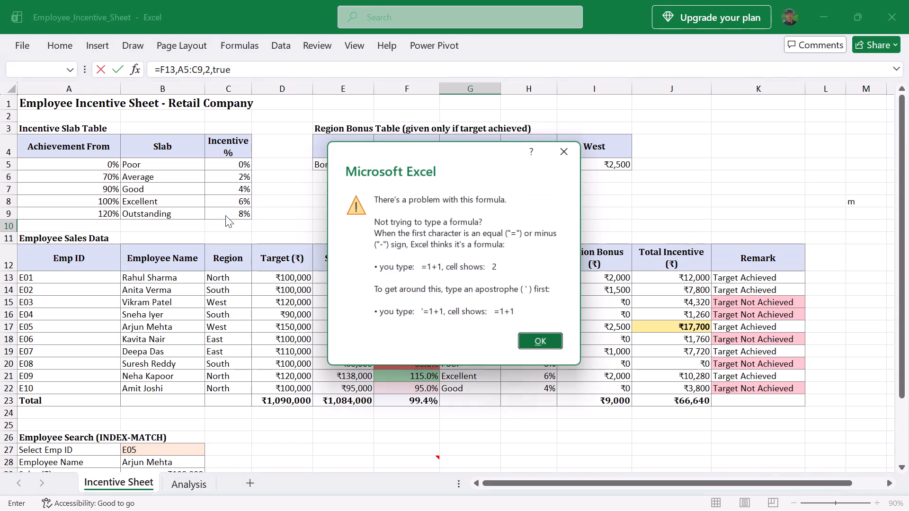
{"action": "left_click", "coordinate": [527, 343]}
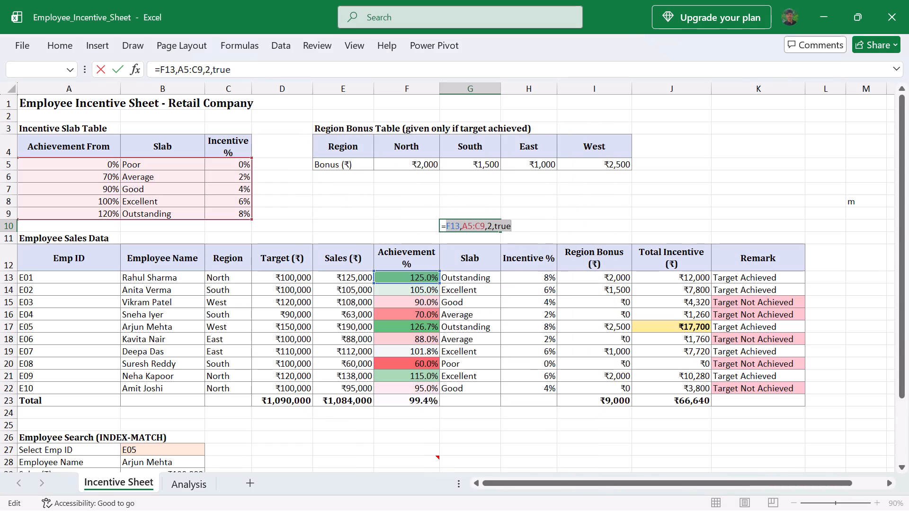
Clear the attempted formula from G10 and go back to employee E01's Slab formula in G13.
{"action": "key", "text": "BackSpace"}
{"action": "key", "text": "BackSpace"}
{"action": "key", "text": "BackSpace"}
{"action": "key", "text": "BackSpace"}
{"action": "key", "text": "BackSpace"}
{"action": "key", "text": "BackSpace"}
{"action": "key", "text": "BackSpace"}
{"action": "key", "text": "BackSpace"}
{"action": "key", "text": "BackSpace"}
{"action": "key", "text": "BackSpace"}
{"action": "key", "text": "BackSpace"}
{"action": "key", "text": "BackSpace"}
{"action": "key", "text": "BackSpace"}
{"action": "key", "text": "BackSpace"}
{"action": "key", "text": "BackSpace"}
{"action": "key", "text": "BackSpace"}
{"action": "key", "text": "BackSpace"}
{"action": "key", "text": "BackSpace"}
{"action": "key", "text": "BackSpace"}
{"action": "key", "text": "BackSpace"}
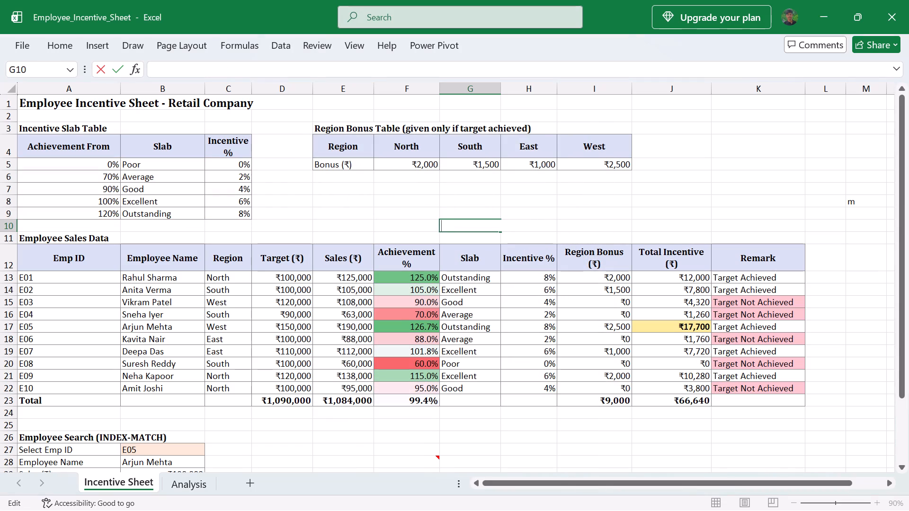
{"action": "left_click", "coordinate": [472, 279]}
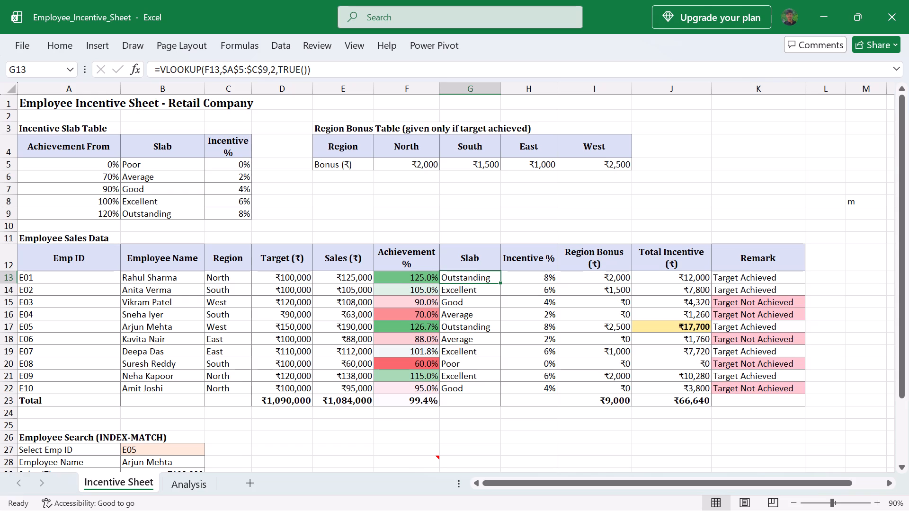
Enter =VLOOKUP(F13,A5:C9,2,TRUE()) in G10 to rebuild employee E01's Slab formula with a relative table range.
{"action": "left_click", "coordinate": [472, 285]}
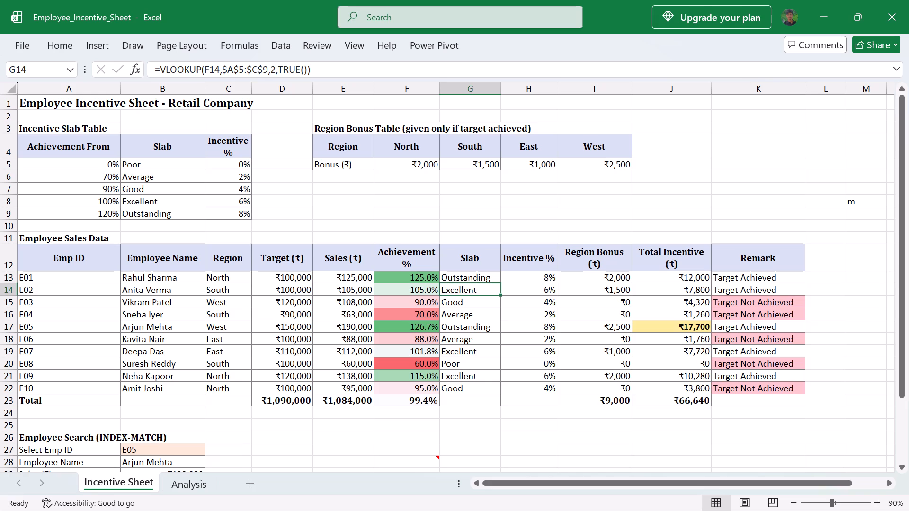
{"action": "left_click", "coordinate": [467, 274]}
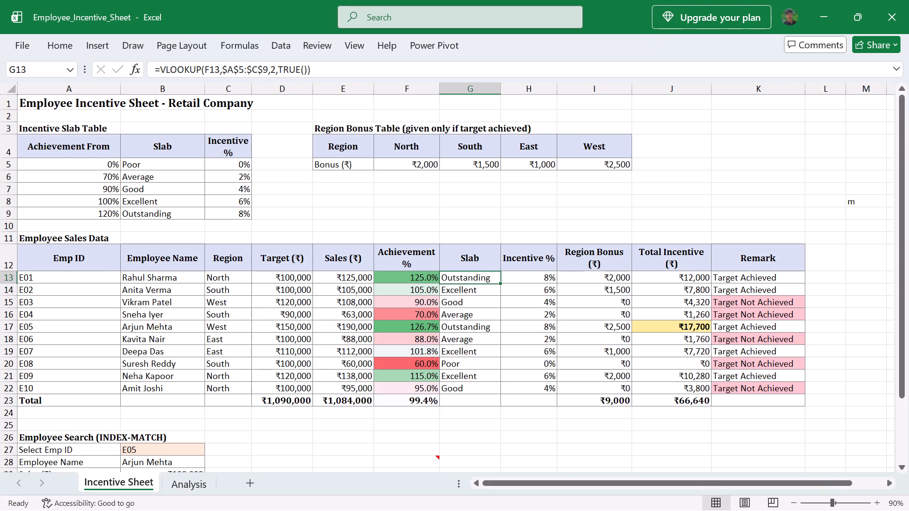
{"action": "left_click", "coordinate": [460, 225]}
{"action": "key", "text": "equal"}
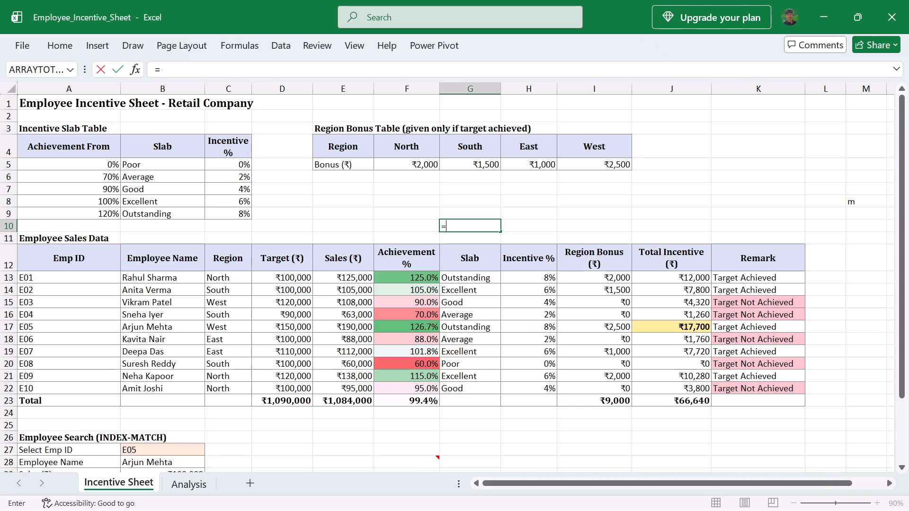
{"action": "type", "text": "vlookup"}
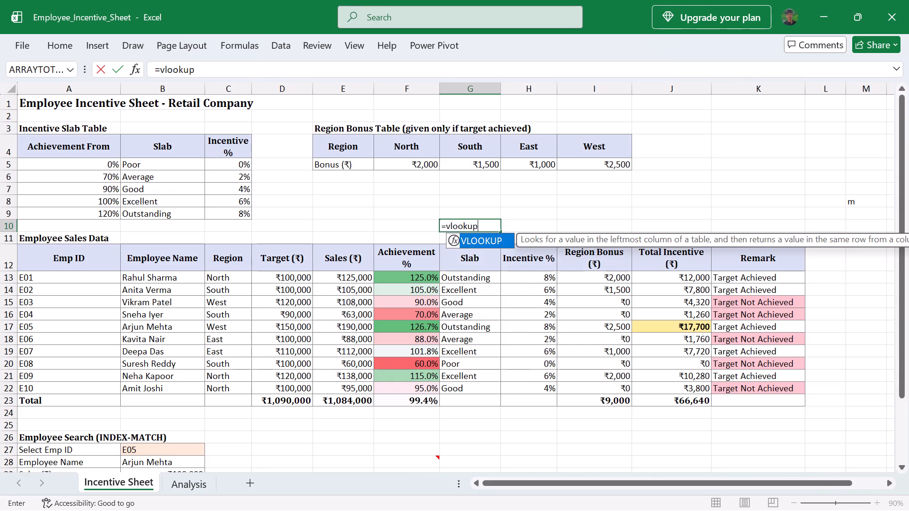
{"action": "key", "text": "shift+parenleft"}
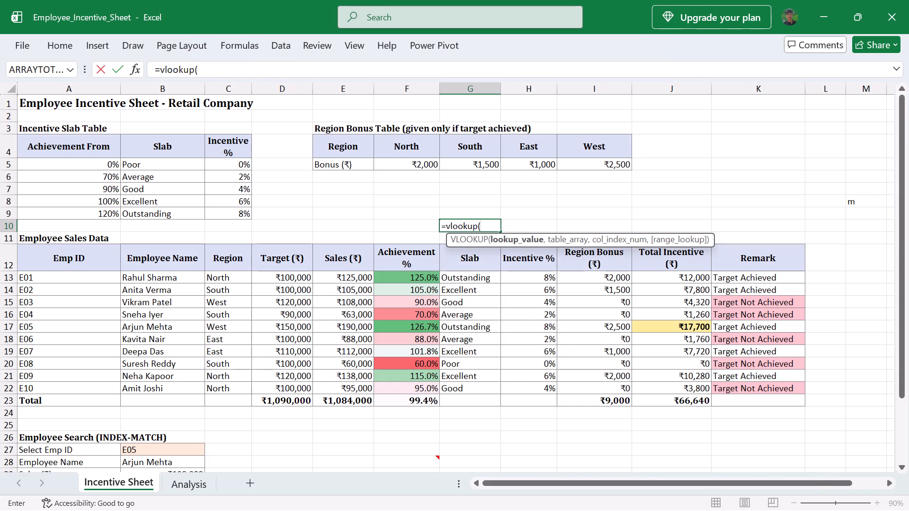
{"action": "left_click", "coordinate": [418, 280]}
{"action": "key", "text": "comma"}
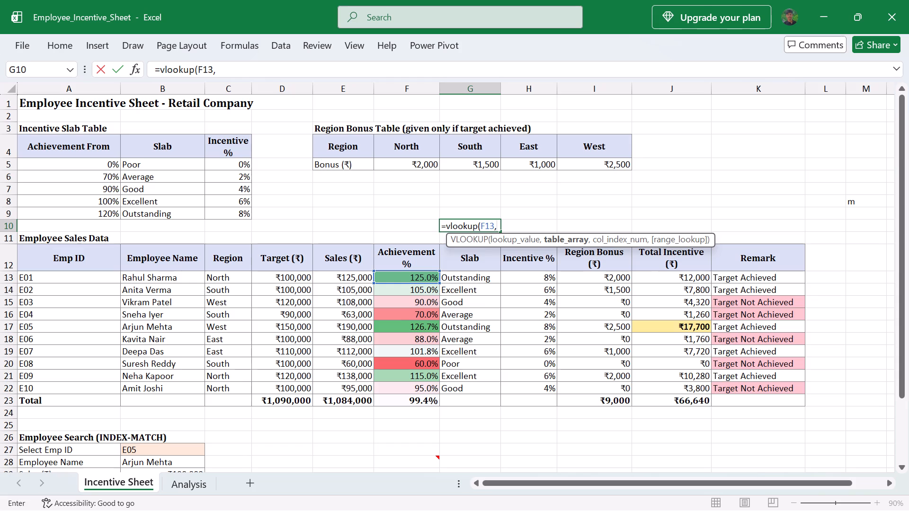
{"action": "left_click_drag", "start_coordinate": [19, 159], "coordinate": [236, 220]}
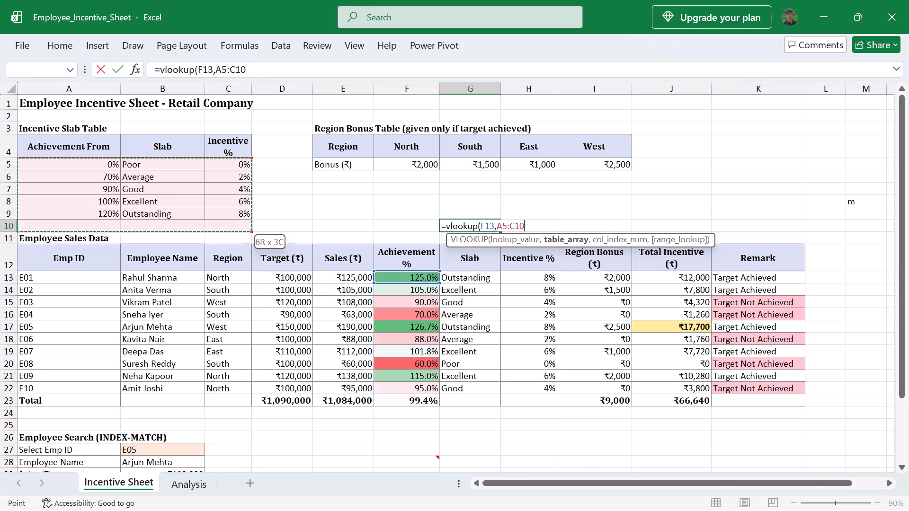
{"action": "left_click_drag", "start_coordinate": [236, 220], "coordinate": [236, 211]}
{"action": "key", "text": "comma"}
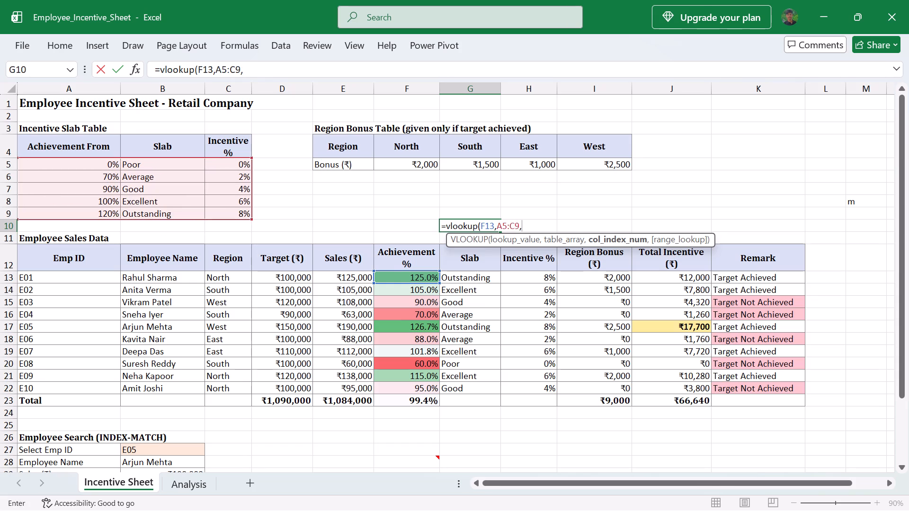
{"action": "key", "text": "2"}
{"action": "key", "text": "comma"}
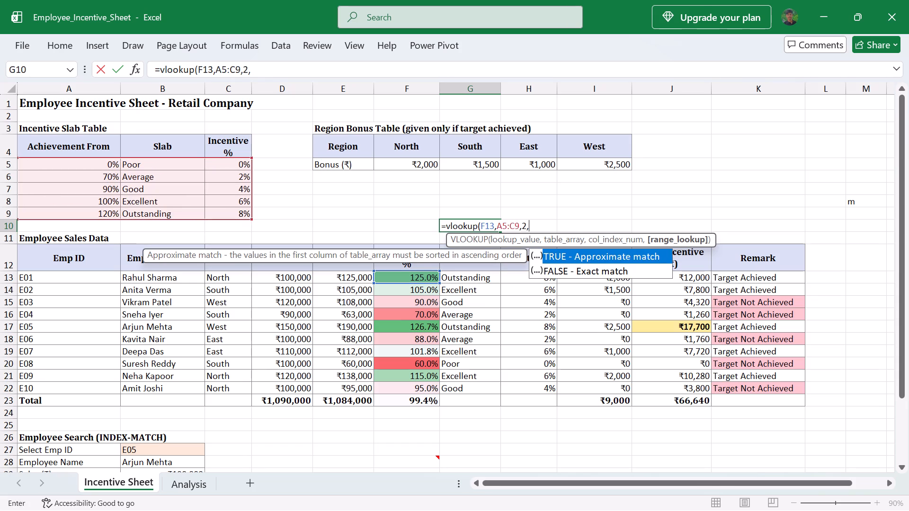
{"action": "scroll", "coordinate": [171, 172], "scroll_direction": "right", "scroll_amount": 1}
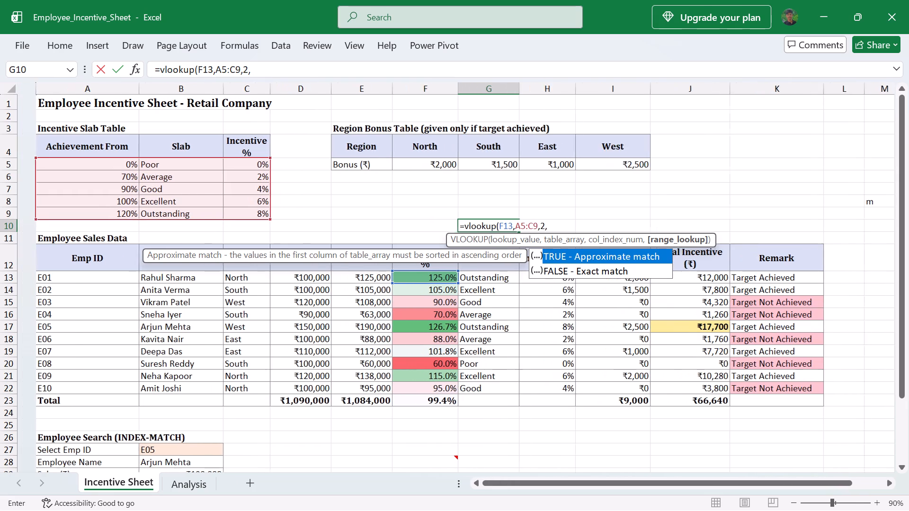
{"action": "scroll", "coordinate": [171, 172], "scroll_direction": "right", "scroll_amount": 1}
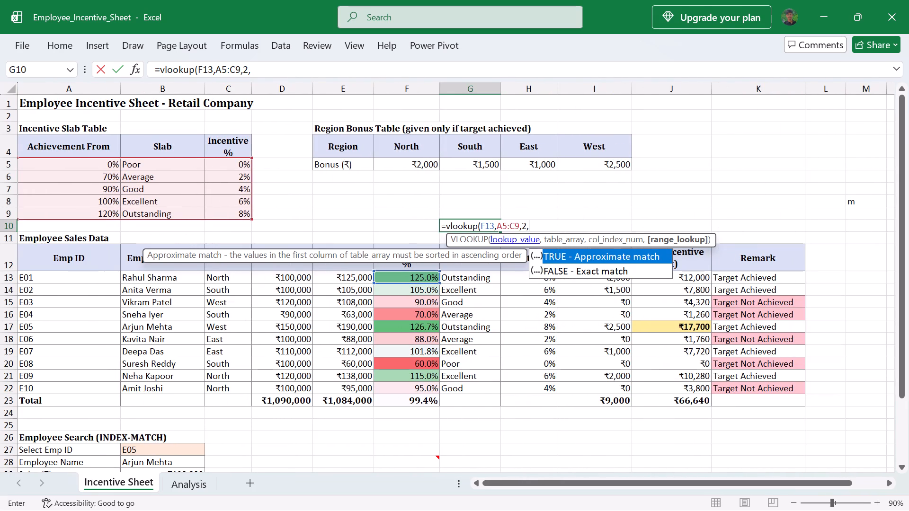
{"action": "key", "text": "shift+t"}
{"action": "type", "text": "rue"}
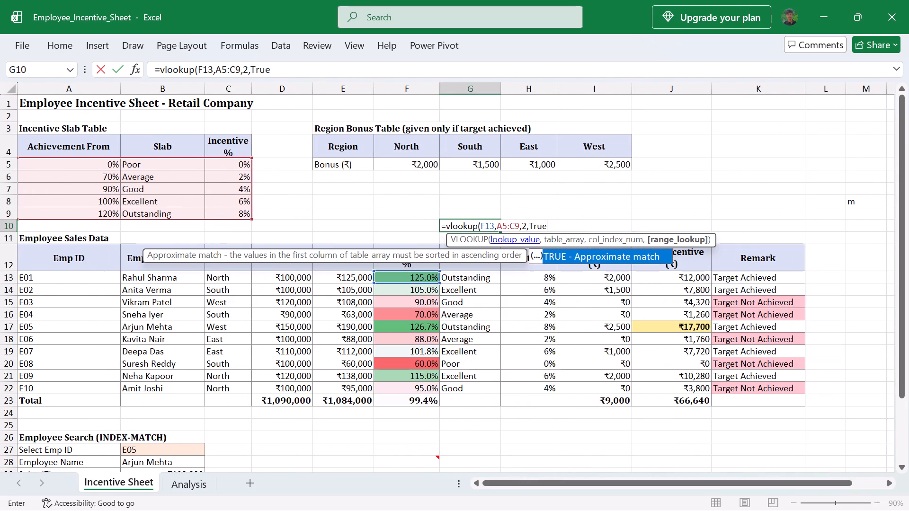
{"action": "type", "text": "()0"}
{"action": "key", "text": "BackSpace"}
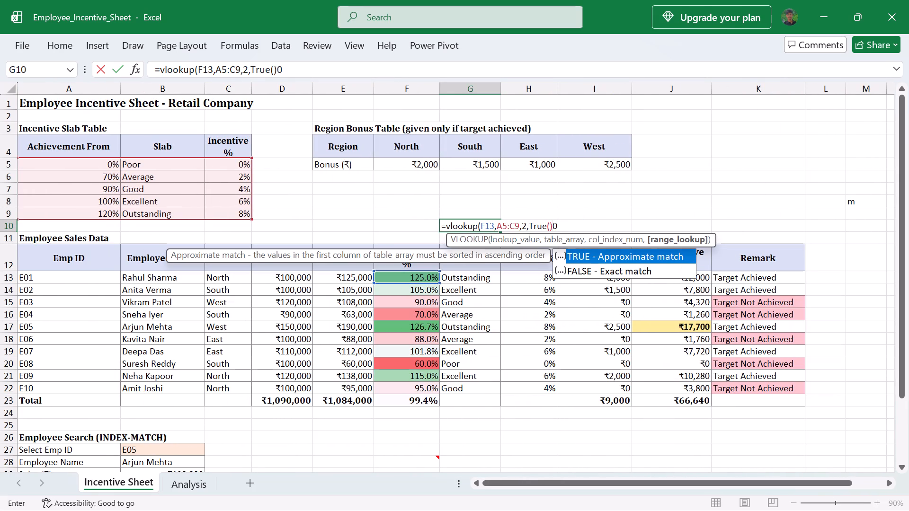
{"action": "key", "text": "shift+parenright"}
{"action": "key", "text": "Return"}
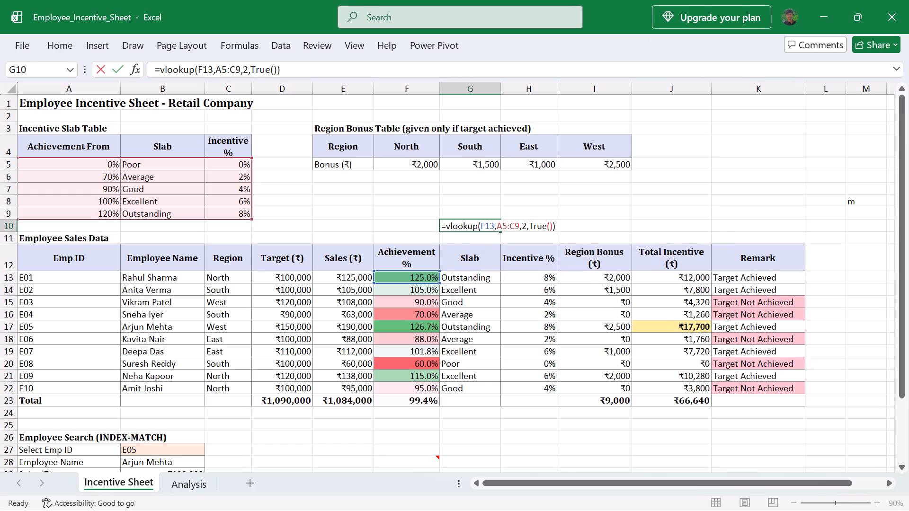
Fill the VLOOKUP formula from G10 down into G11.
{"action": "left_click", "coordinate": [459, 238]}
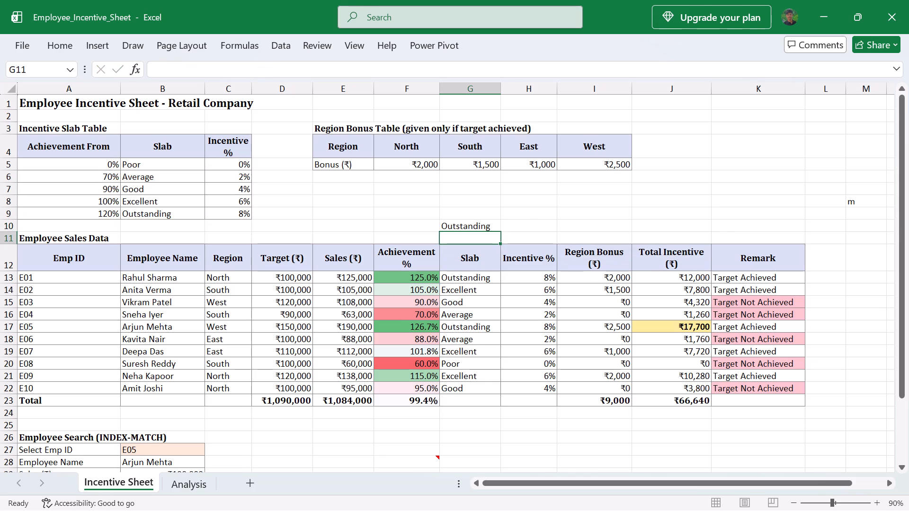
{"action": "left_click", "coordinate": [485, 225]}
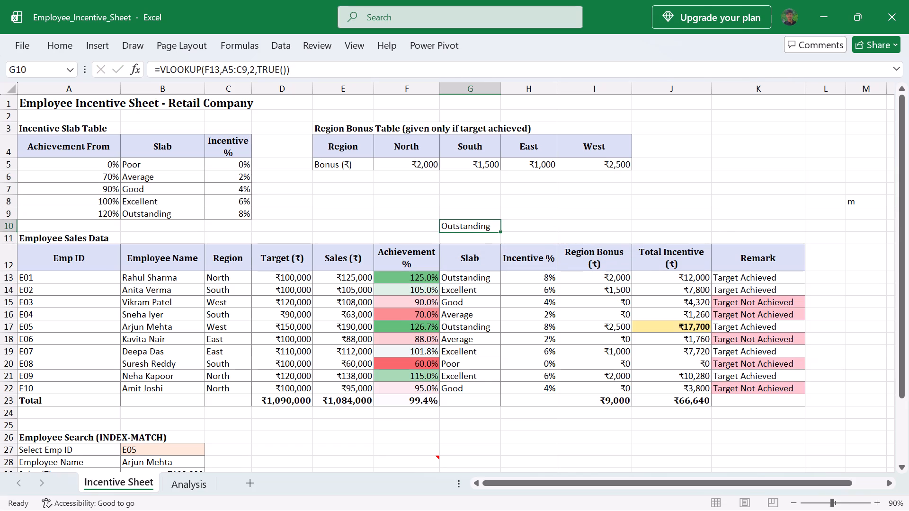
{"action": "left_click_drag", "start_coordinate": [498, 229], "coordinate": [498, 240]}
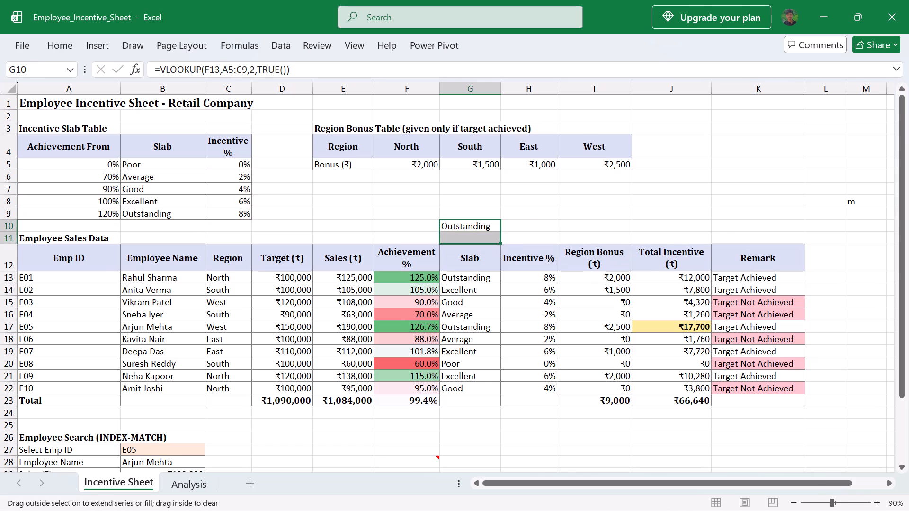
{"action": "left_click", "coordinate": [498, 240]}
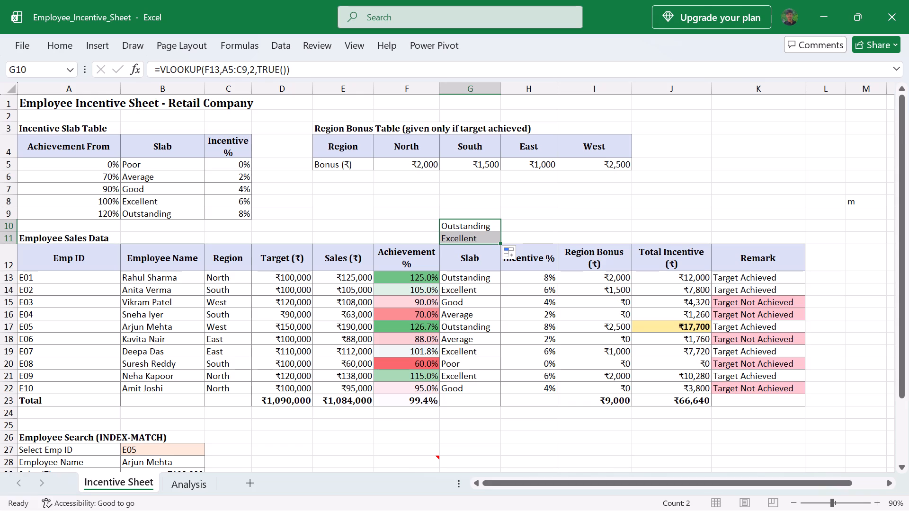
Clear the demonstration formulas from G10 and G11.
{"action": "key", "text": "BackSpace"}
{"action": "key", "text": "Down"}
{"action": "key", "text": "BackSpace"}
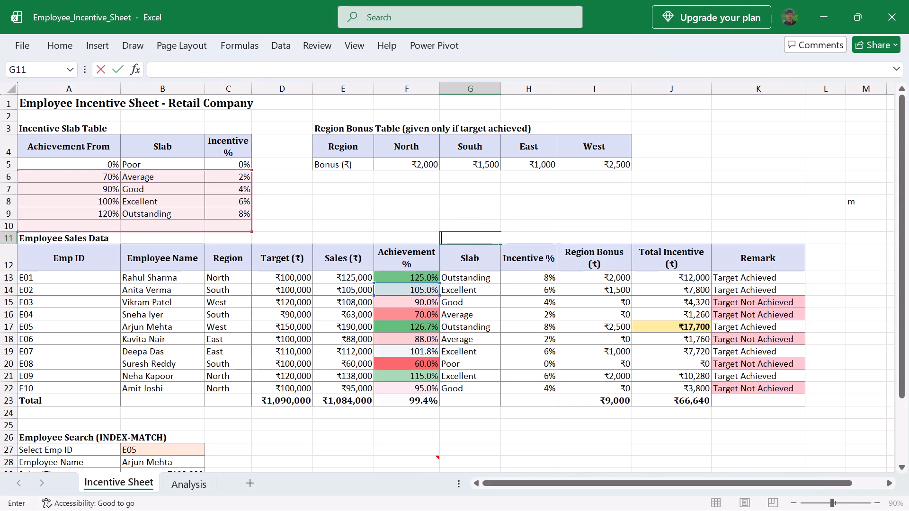
Enter =VLOOKUP(F13,A5:C9,2,TRUE()) in K2, looking up E01's Achievement % in the Incentive Slab Table.
{"action": "left_click", "coordinate": [754, 118]}
{"action": "key", "text": "equal"}
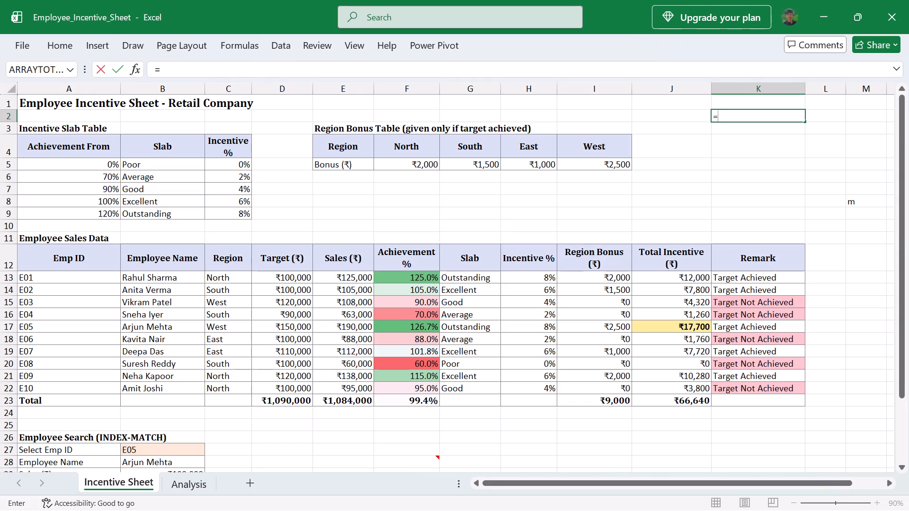
{"action": "type", "text": "vlookup"}
{"action": "key", "text": "shift+parenleft"}
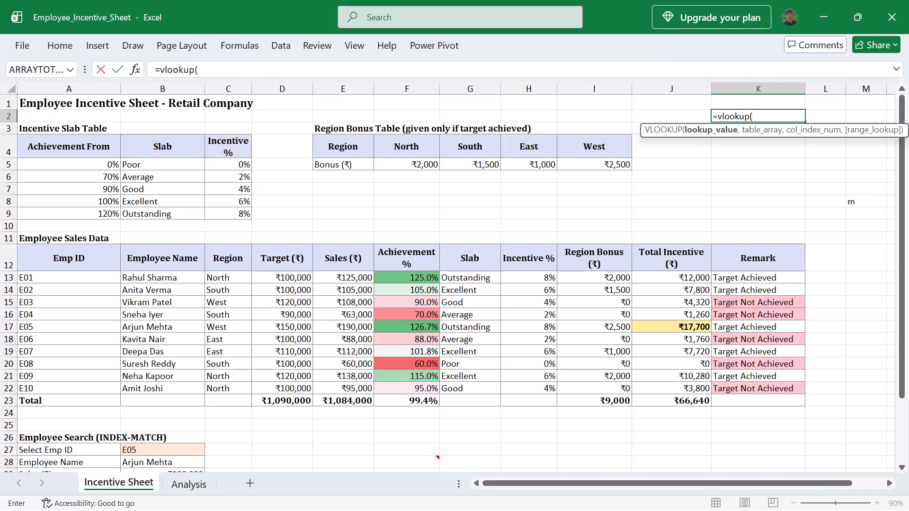
{"action": "left_click", "coordinate": [393, 275]}
{"action": "key", "text": "comma"}
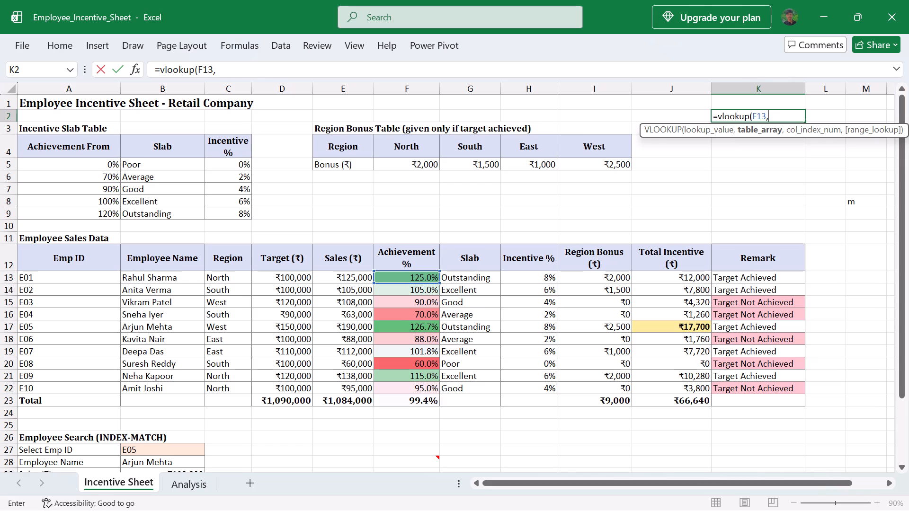
{"action": "left_click_drag", "start_coordinate": [22, 157], "coordinate": [171, 203]}
{"action": "left_click", "coordinate": [171, 203]}
{"action": "left_click", "coordinate": [310, 189]}
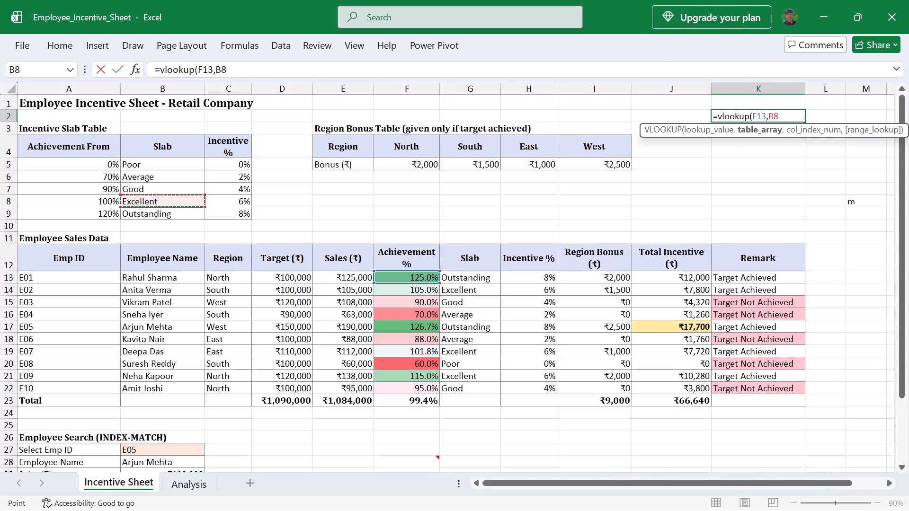
{"action": "key", "text": "BackSpace"}
{"action": "key", "text": "BackSpace"}
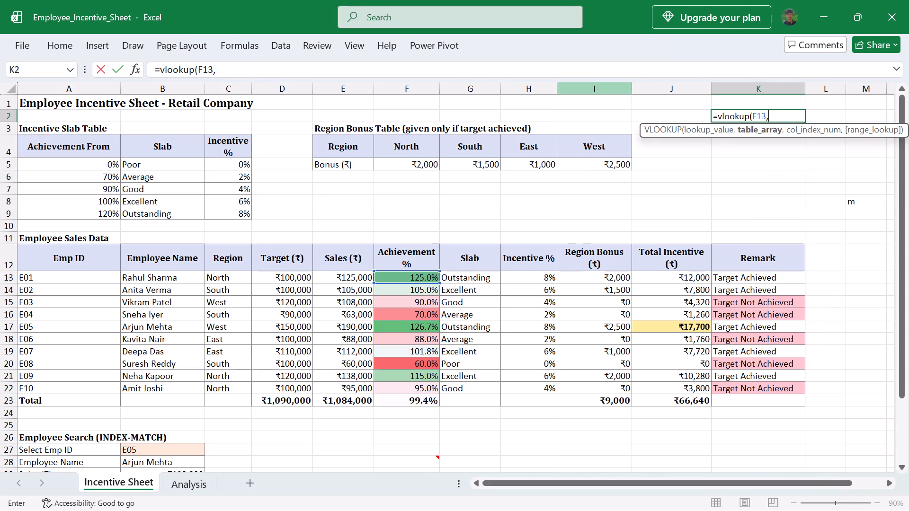
{"action": "left_click_drag", "start_coordinate": [18, 160], "coordinate": [170, 214]}
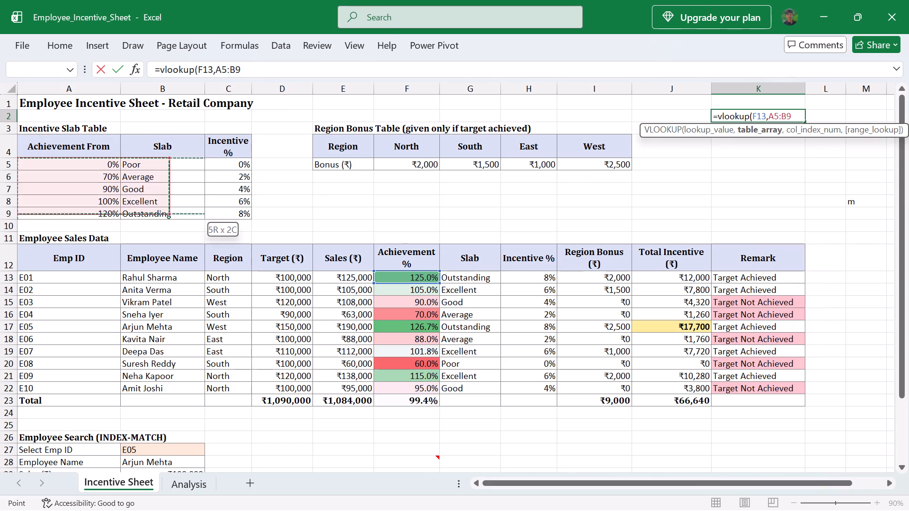
{"action": "left_click_drag", "start_coordinate": [170, 214], "coordinate": [229, 214]}
{"action": "key", "text": "comma"}
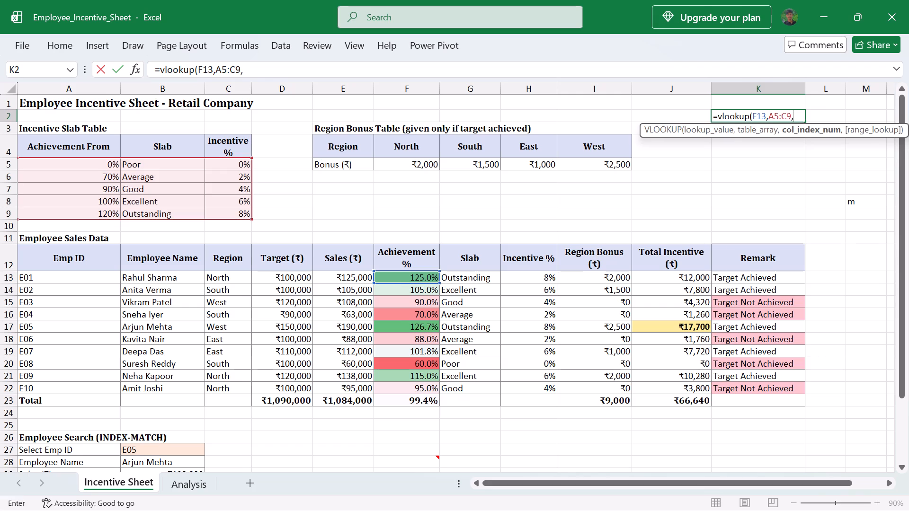
{"action": "key", "text": "2"}
{"action": "key", "text": "comma"}
{"action": "type", "text": "true())"}
{"action": "key", "text": "Return"}
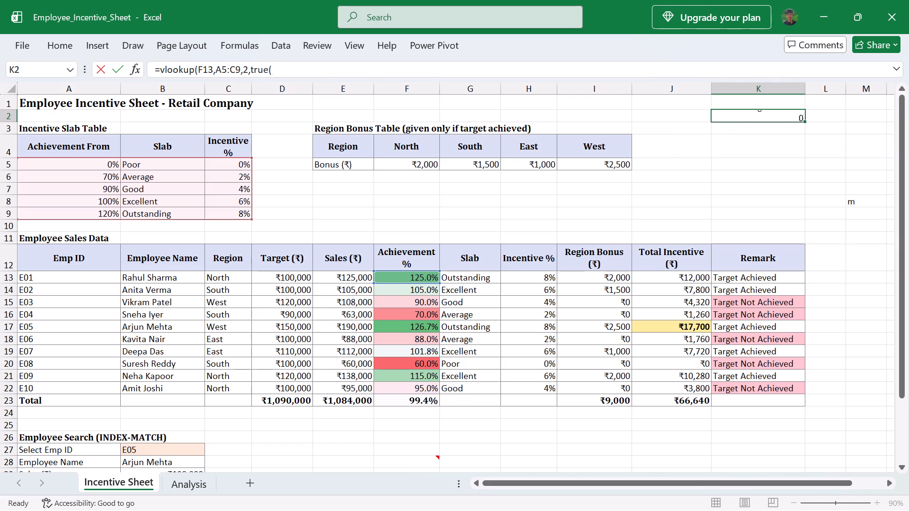
Fill the VLOOKUP formula from K2 down through K8.
{"action": "left_click_drag", "start_coordinate": [765, 106], "coordinate": [757, 115]}
{"action": "left_click", "coordinate": [757, 115]}
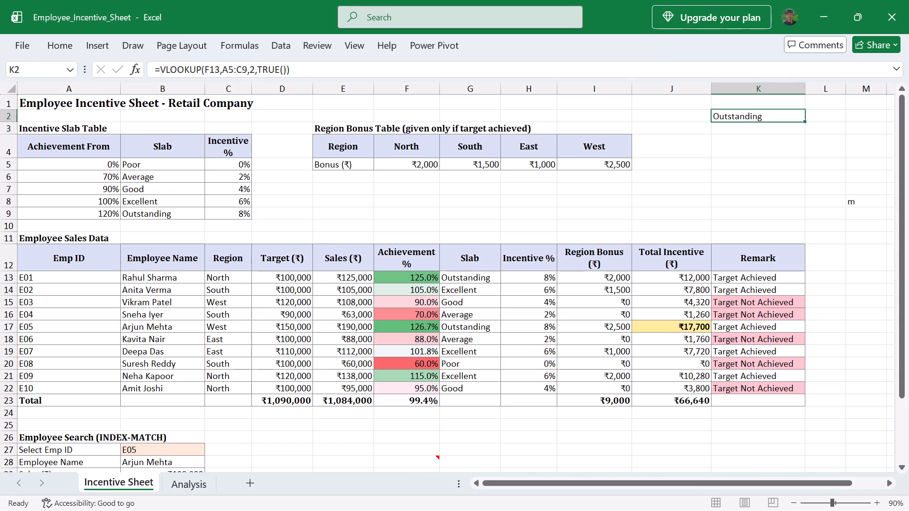
{"action": "left_click_drag", "start_coordinate": [804, 122], "coordinate": [800, 203]}
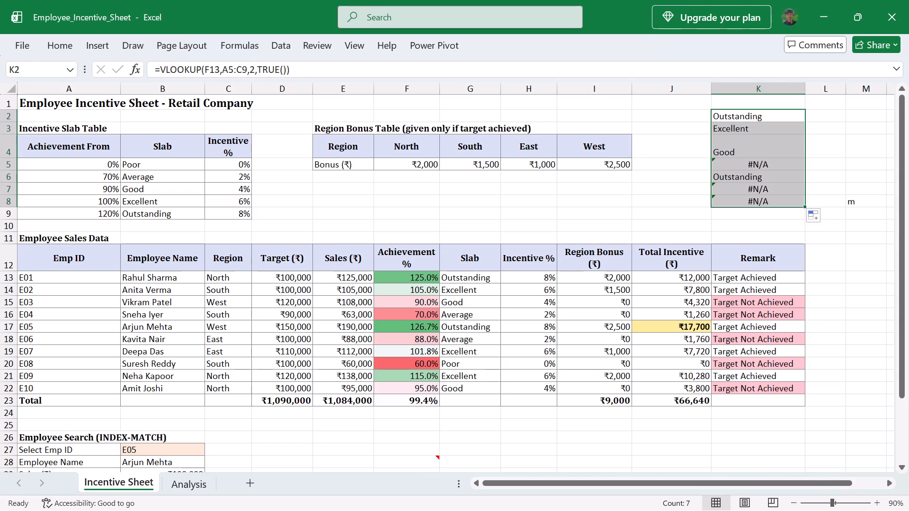
Examine the filled VLOOKUP formulas in K5 and K4 for how their references shift.
{"action": "left_click", "coordinate": [746, 164]}
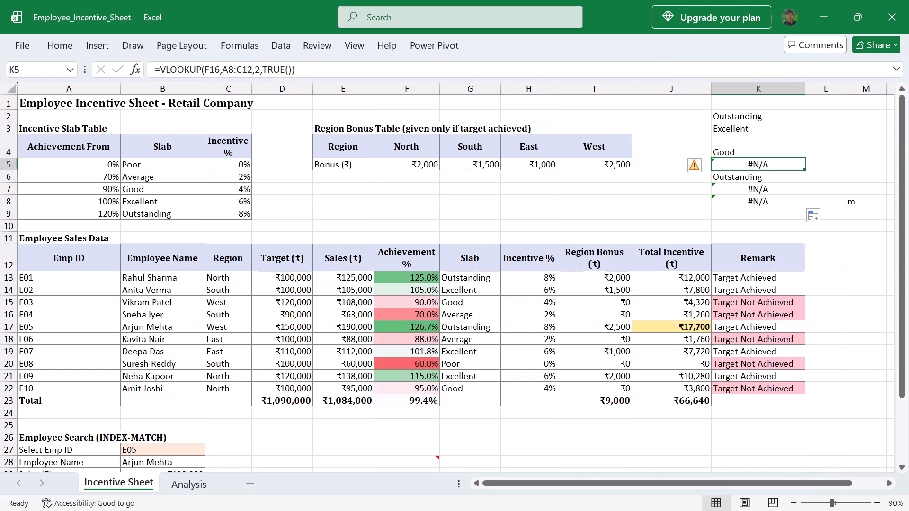
{"action": "left_click", "coordinate": [745, 139]}
{"action": "left_click", "coordinate": [763, 161]}
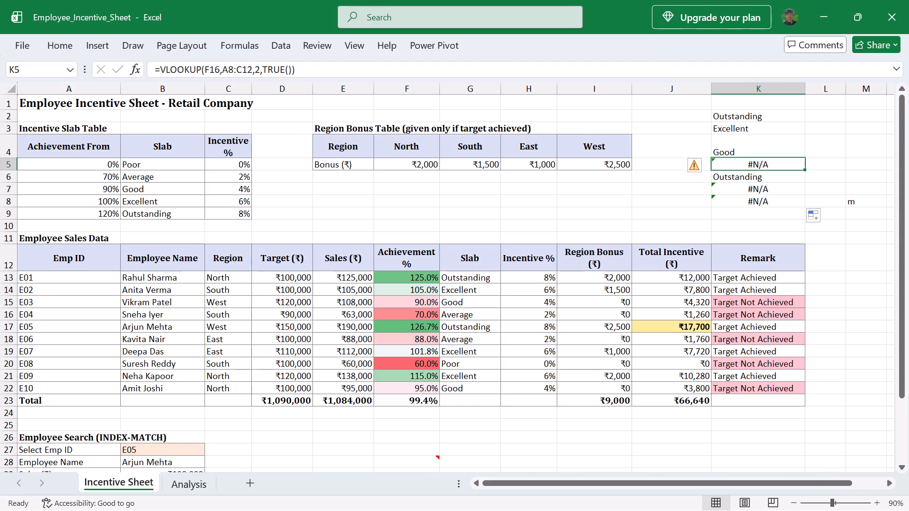
{"action": "right_click", "coordinate": [776, 161]}
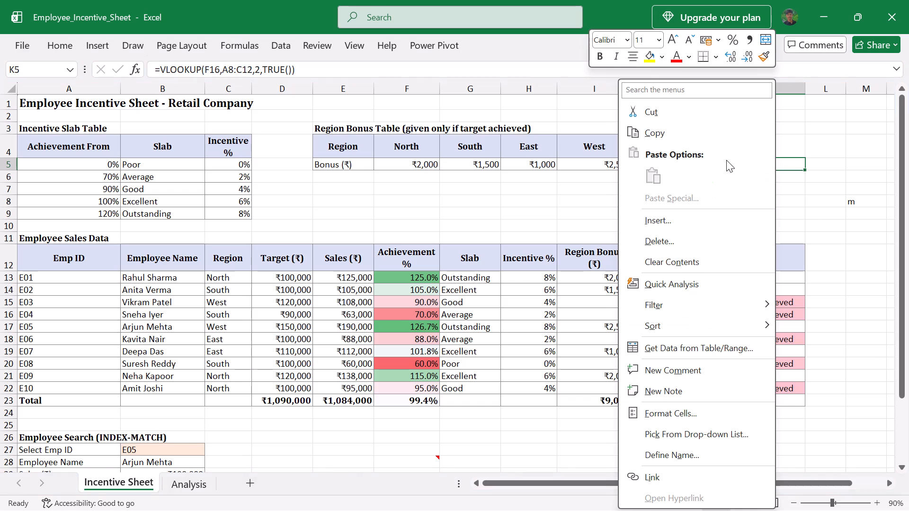
{"action": "left_click", "coordinate": [802, 141]}
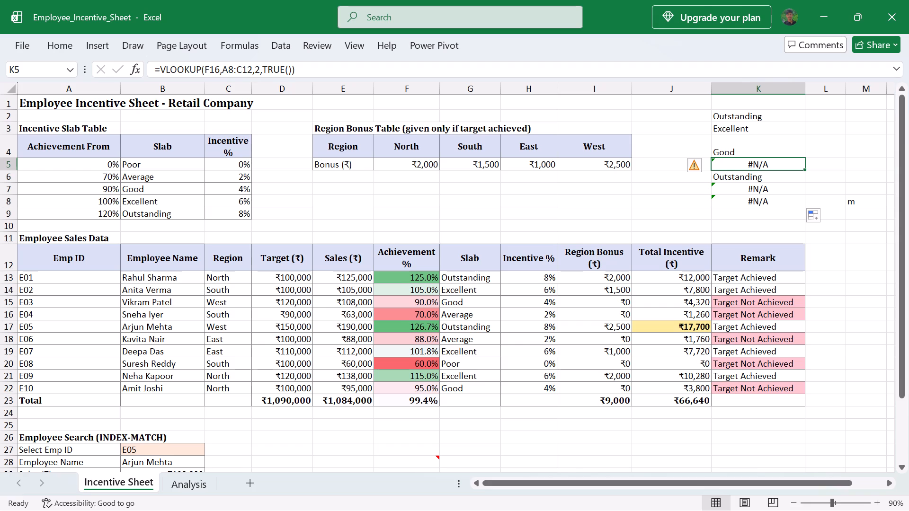
Enter =VLOOKUP(F16,A5:C9,2,TRUE()) in H8 to look up E04's Achievement % in the Incentive Slab Table.
{"action": "left_click", "coordinate": [539, 195]}
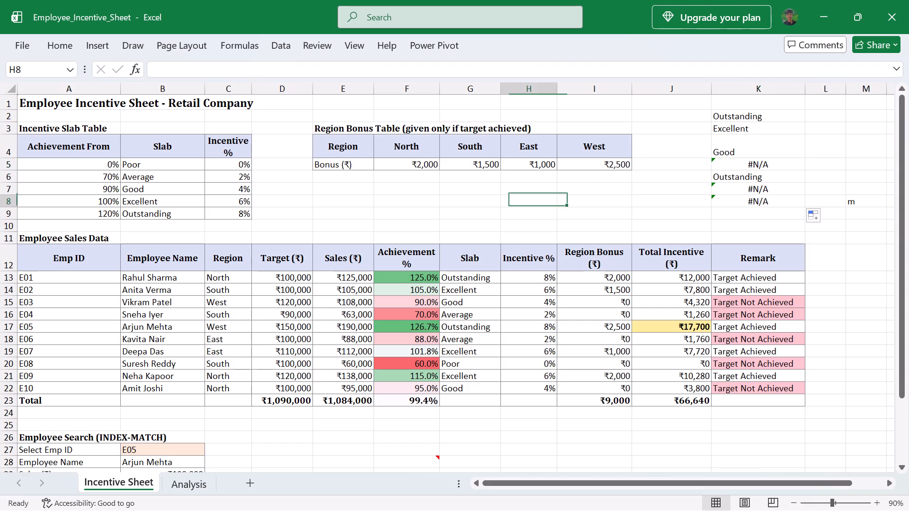
{"action": "key", "text": "equal"}
{"action": "type", "text": "vlookup("}
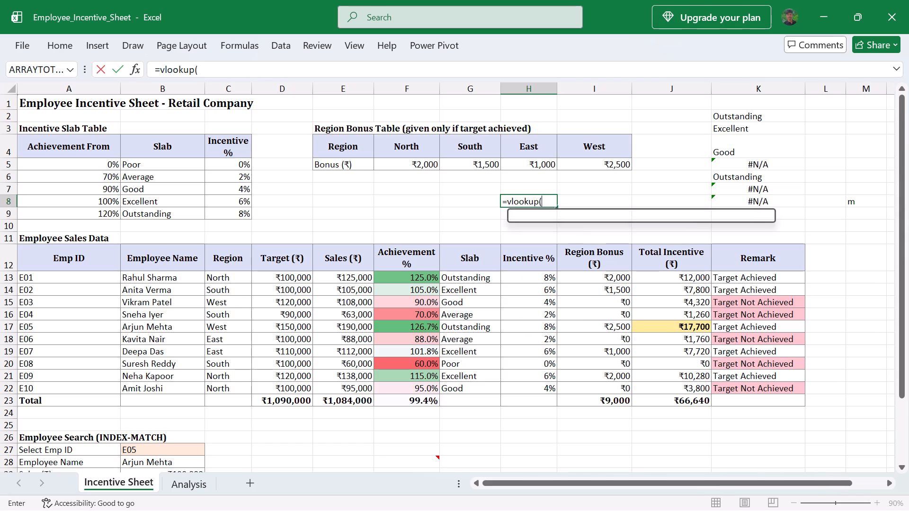
{"action": "left_click", "coordinate": [399, 315]}
{"action": "key", "text": "comma"}
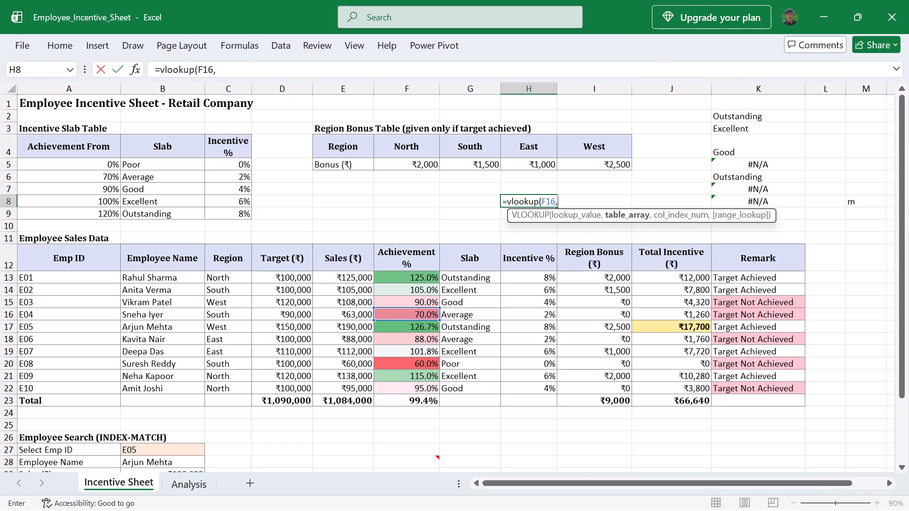
{"action": "left_click_drag", "start_coordinate": [18, 159], "coordinate": [42, 176]}
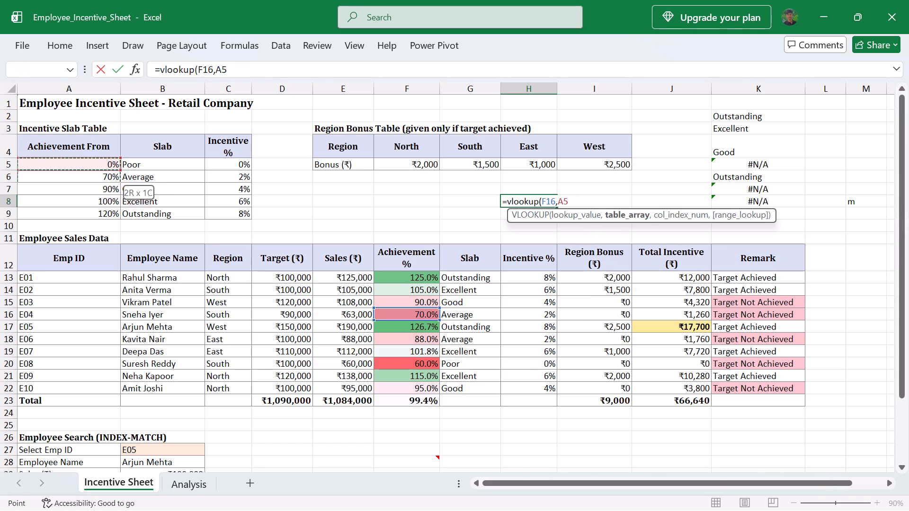
{"action": "left_click_drag", "start_coordinate": [42, 176], "coordinate": [232, 215]}
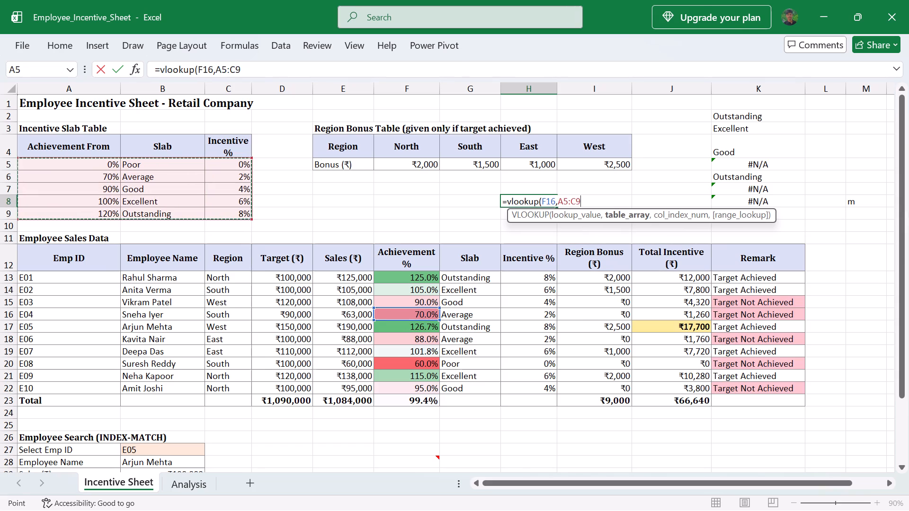
{"action": "key", "text": "comma"}
{"action": "key", "text": "2"}
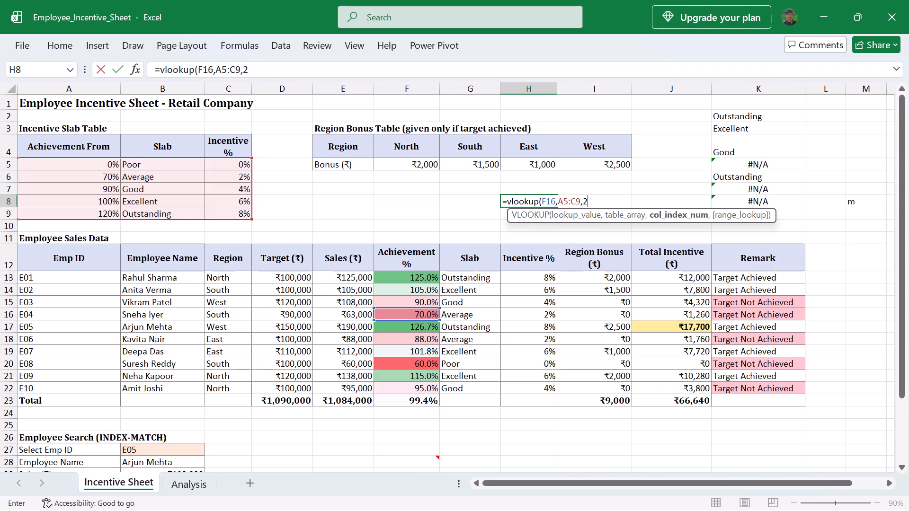
{"action": "key", "text": "comma"}
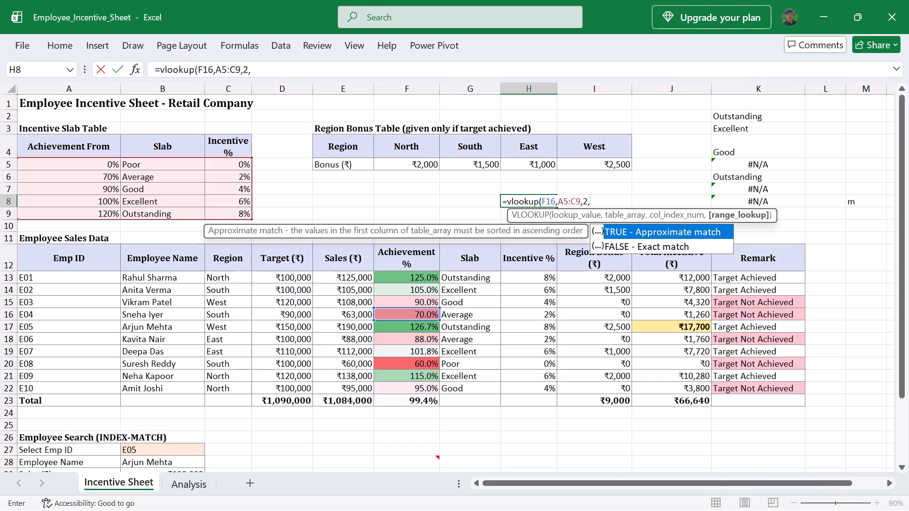
{"action": "type", "text": "True"}
{"action": "type", "text": "())"}
{"action": "key", "text": "Return"}
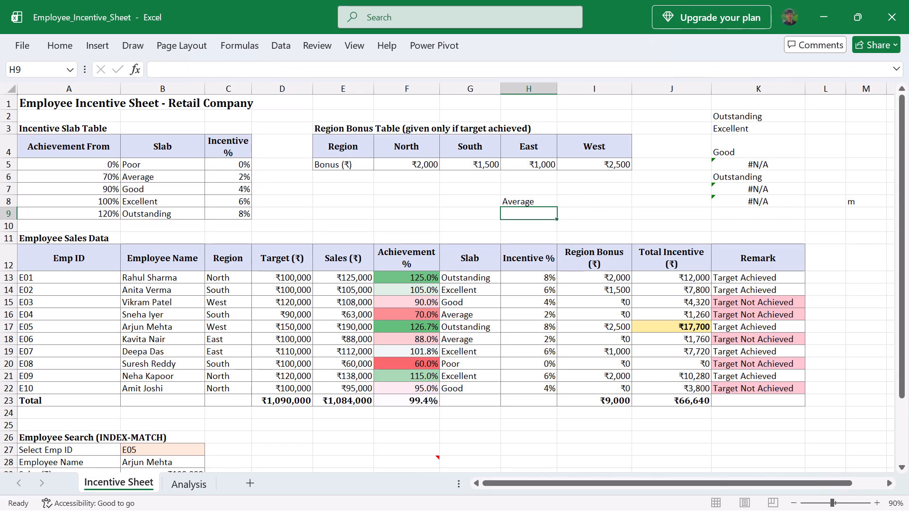
{"action": "left_click", "coordinate": [526, 200]}
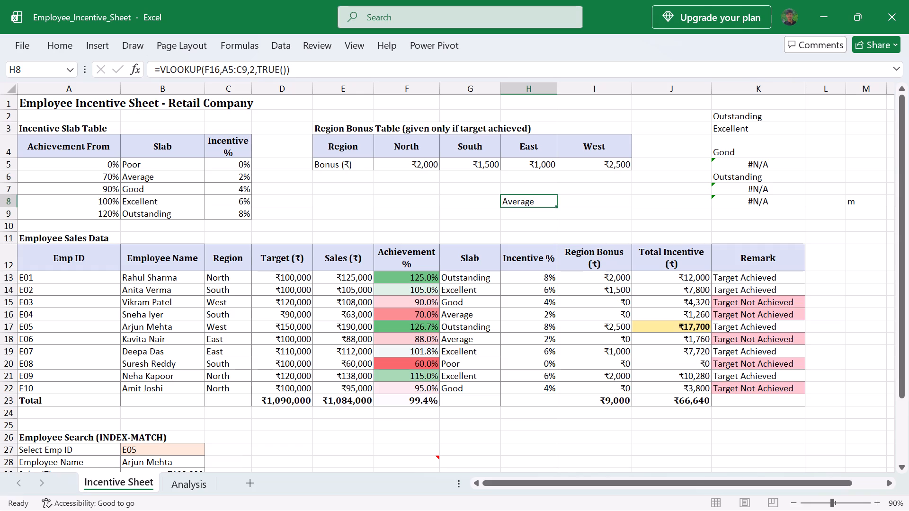
Change the table range in K5's VLOOKUP formula to A5:C9.
{"action": "left_click", "coordinate": [757, 165]}
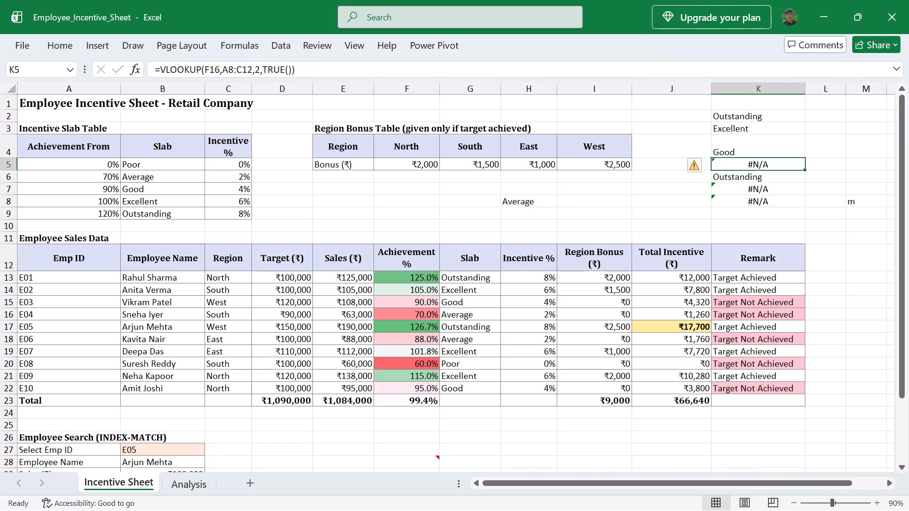
{"action": "left_click", "coordinate": [250, 68]}
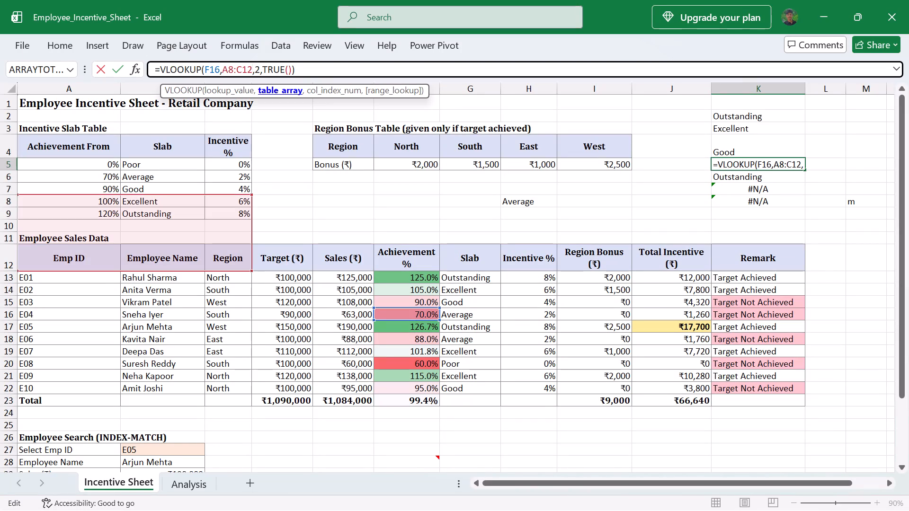
{"action": "key", "text": "BackSpace"}
{"action": "key", "text": "BackSpace"}
{"action": "key", "text": "BackSpace"}
{"action": "key", "text": "BackSpace"}
{"action": "key", "text": "BackSpace"}
{"action": "key", "text": "BackSpace"}
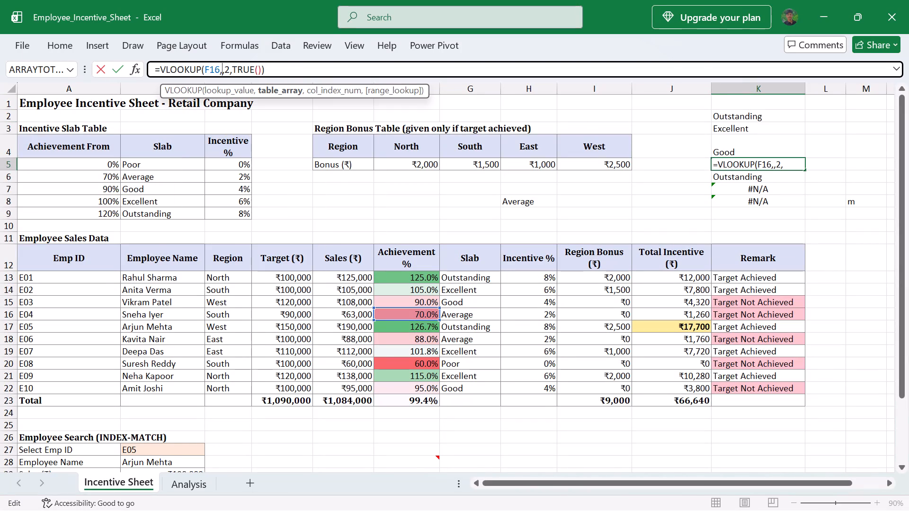
{"action": "left_click_drag", "start_coordinate": [19, 160], "coordinate": [228, 214]}
{"action": "key", "text": "Return"}
{"action": "key", "text": "Return"}
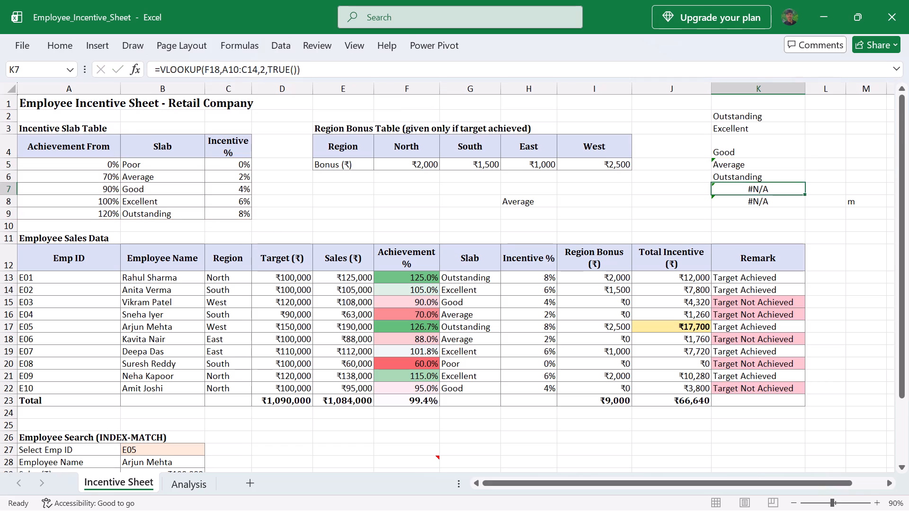
Fill the VLOOKUP formula from K5 down through K8.
{"action": "left_click", "coordinate": [745, 166]}
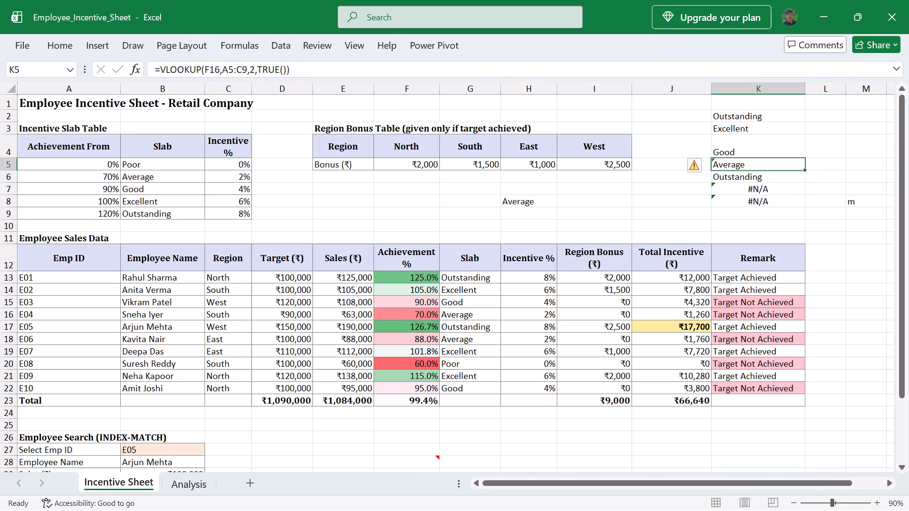
{"action": "left_click_drag", "start_coordinate": [802, 168], "coordinate": [803, 206]}
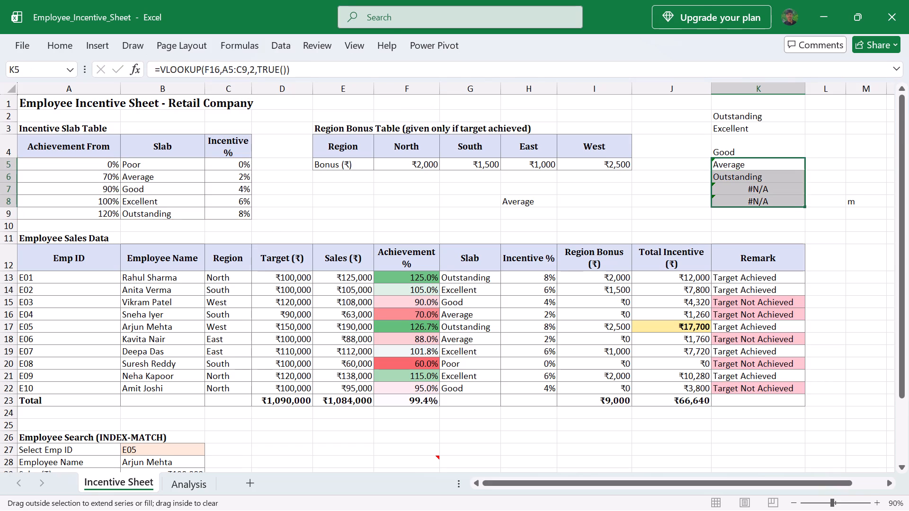
{"action": "left_click", "coordinate": [803, 206]}
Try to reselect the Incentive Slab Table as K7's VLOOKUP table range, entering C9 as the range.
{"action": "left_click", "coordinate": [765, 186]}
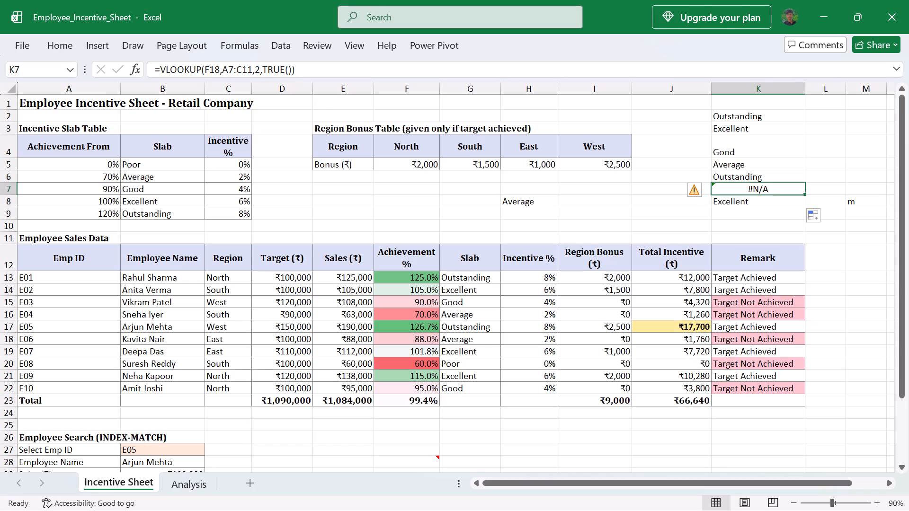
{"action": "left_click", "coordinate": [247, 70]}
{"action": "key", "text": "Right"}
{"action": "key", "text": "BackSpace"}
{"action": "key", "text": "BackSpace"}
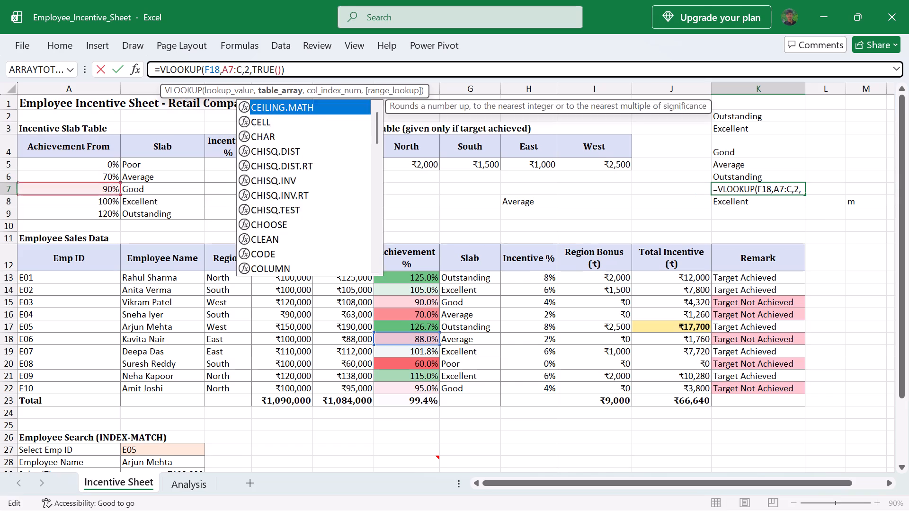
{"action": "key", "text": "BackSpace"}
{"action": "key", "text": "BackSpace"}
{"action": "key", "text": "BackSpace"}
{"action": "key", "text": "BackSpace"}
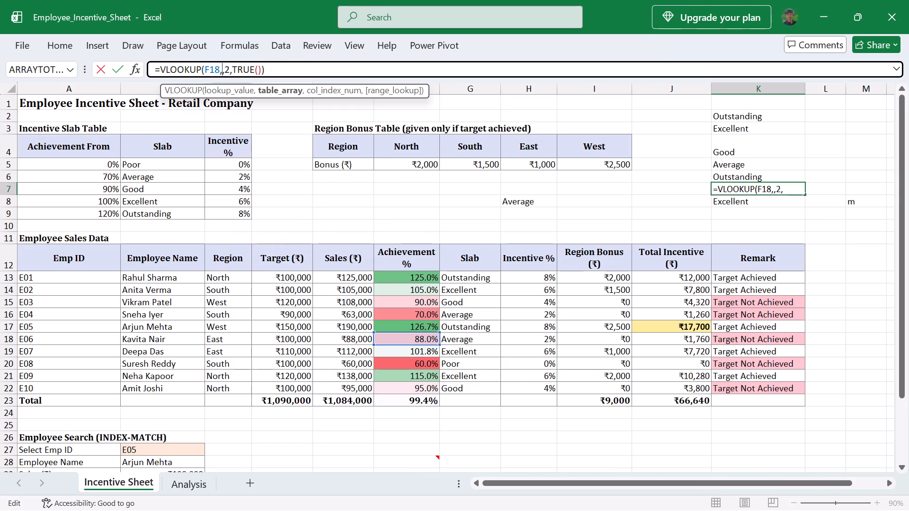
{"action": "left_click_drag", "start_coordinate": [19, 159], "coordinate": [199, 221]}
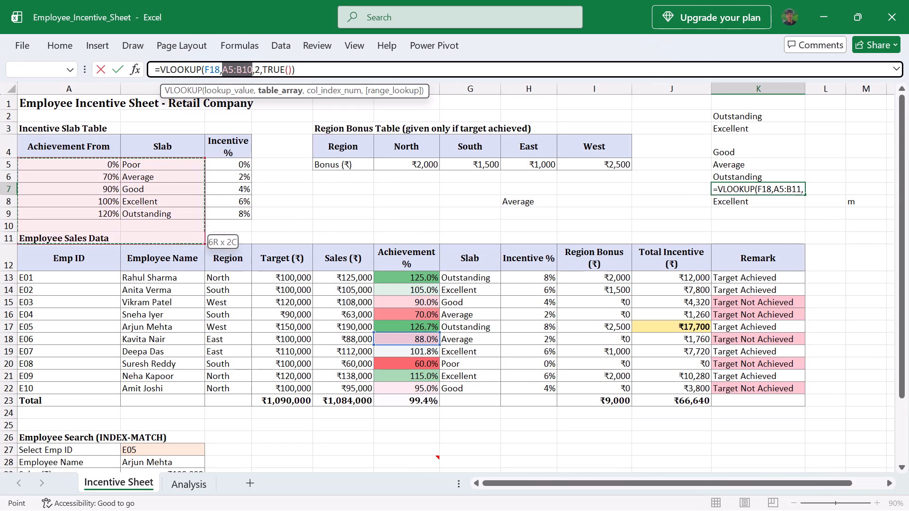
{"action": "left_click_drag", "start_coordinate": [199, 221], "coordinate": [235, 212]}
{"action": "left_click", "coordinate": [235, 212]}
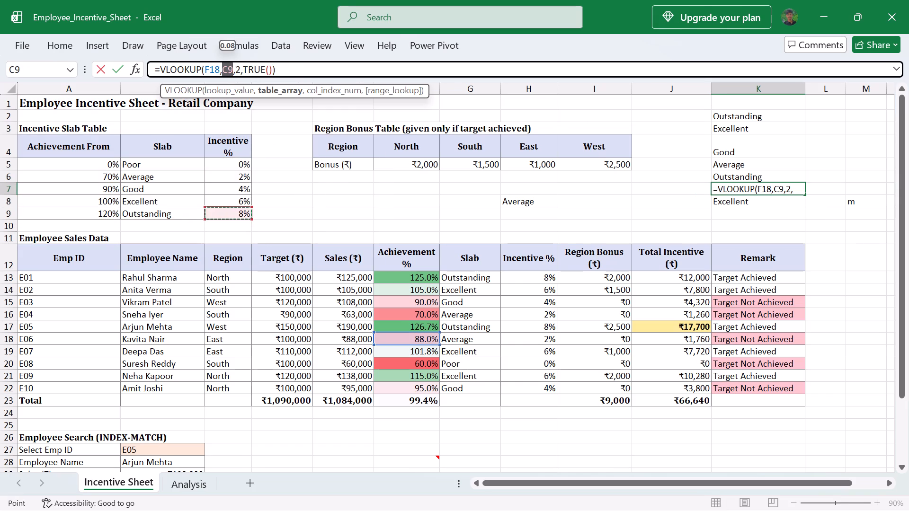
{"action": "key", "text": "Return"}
Set the table range in K7's VLOOKUP formula to A5:C9.
{"action": "left_click", "coordinate": [755, 187]}
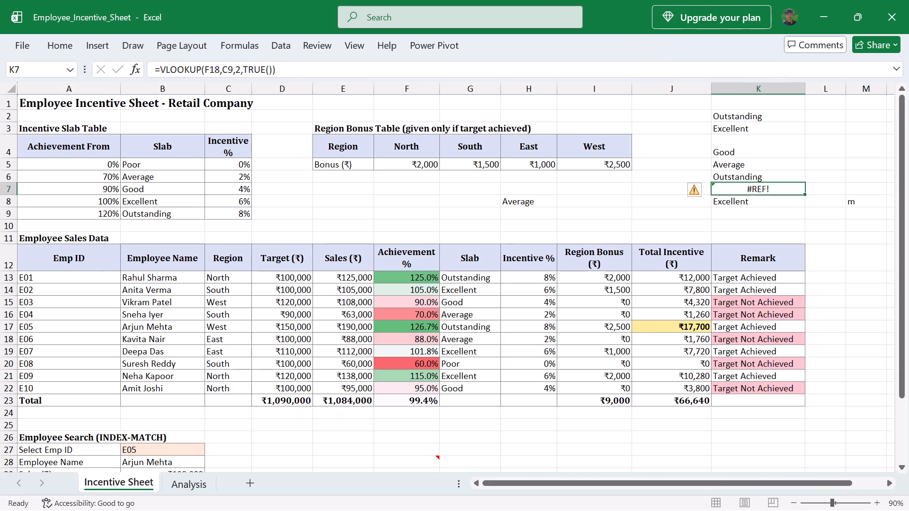
{"action": "left_click", "coordinate": [230, 68]}
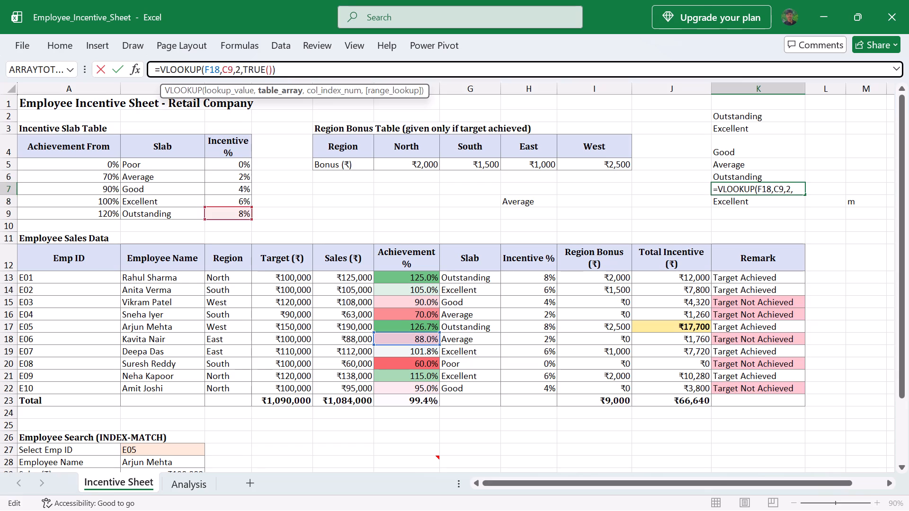
{"action": "key", "text": "Right"}
{"action": "key", "text": "BackSpace"}
{"action": "key", "text": "BackSpace"}
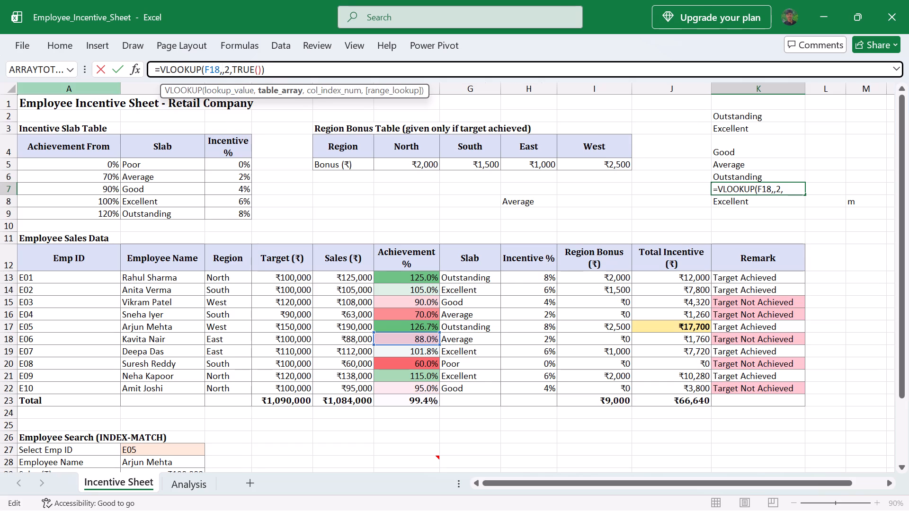
{"action": "left_click_drag", "start_coordinate": [22, 158], "coordinate": [159, 184]}
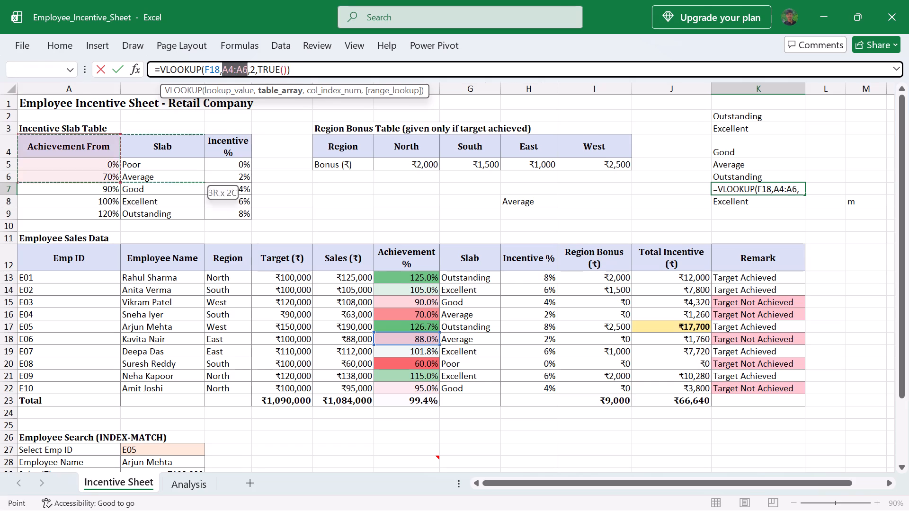
{"action": "left_click_drag", "start_coordinate": [159, 184], "coordinate": [242, 215]}
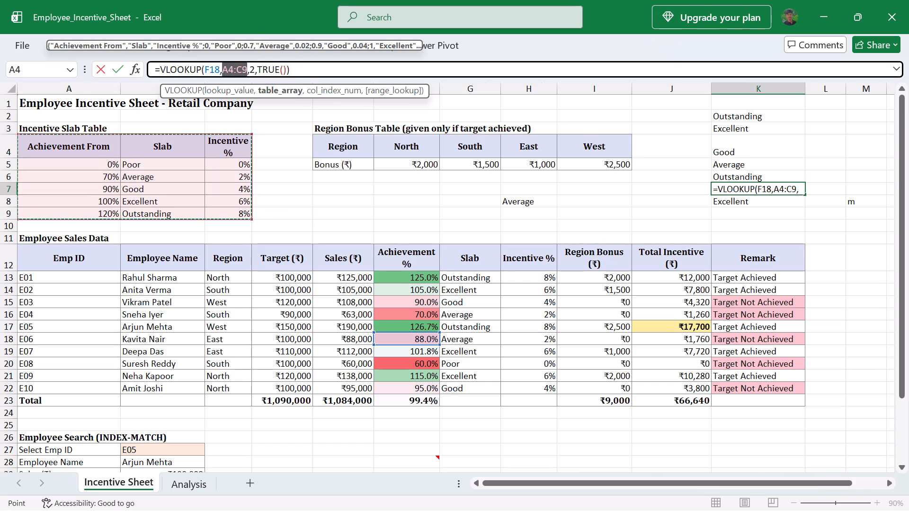
{"action": "key", "text": "BackSpace"}
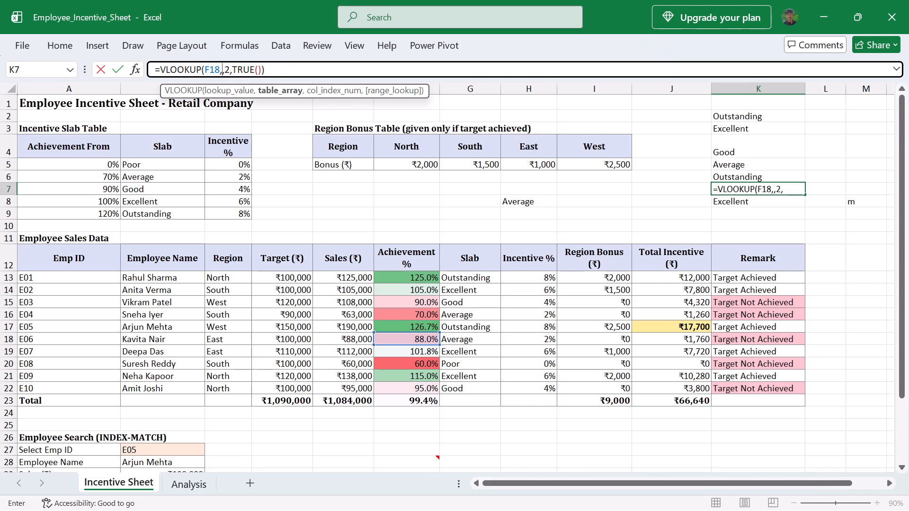
{"action": "left_click_drag", "start_coordinate": [21, 160], "coordinate": [226, 209]}
{"action": "key", "text": "Return"}
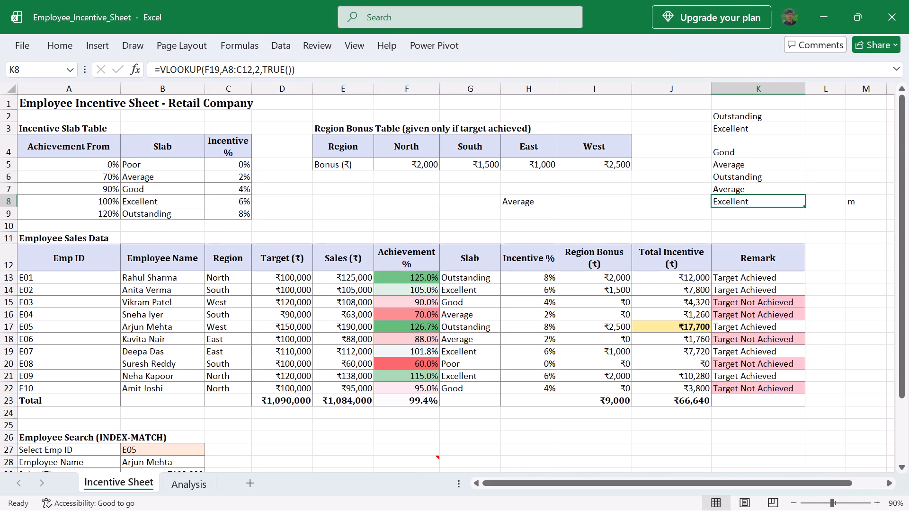
Compare the table ranges in the VLOOKUP formulas of K7 and K5.
{"action": "left_click", "coordinate": [753, 226]}
{"action": "left_click", "coordinate": [751, 189]}
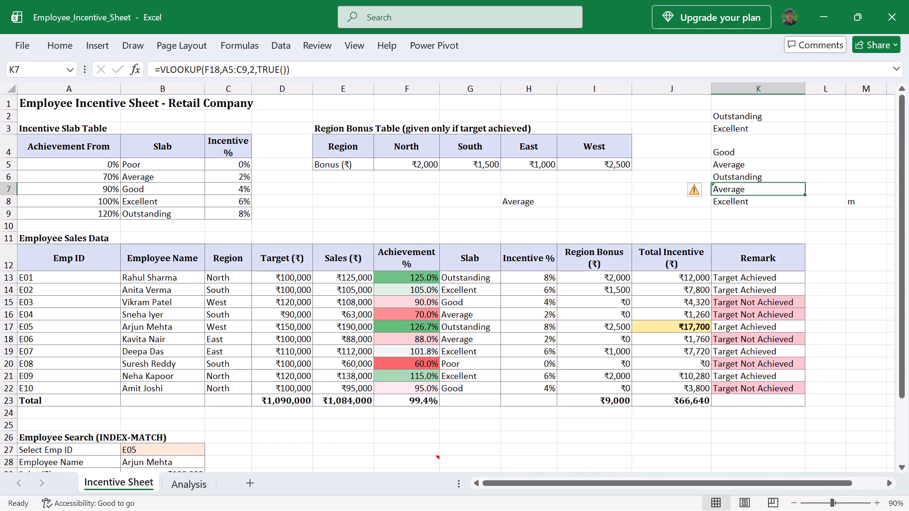
{"action": "left_click", "coordinate": [740, 167]}
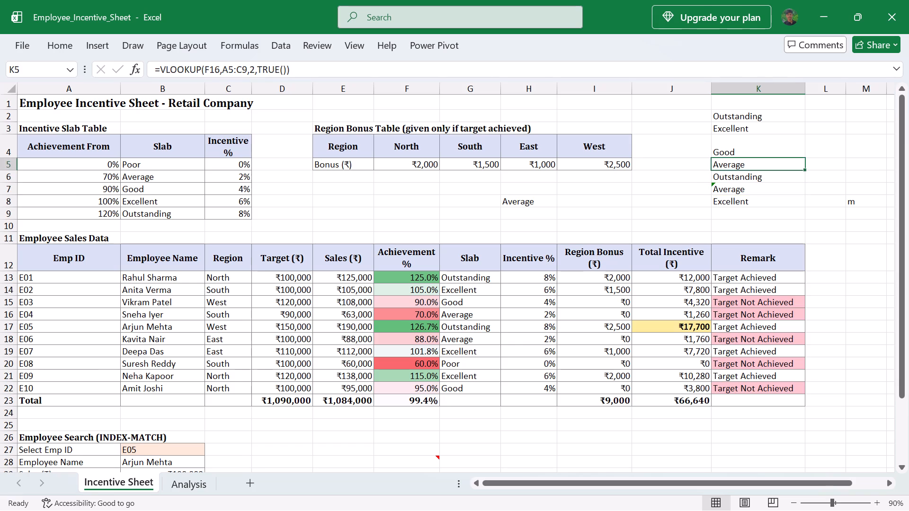
{"action": "left_click", "coordinate": [733, 187]}
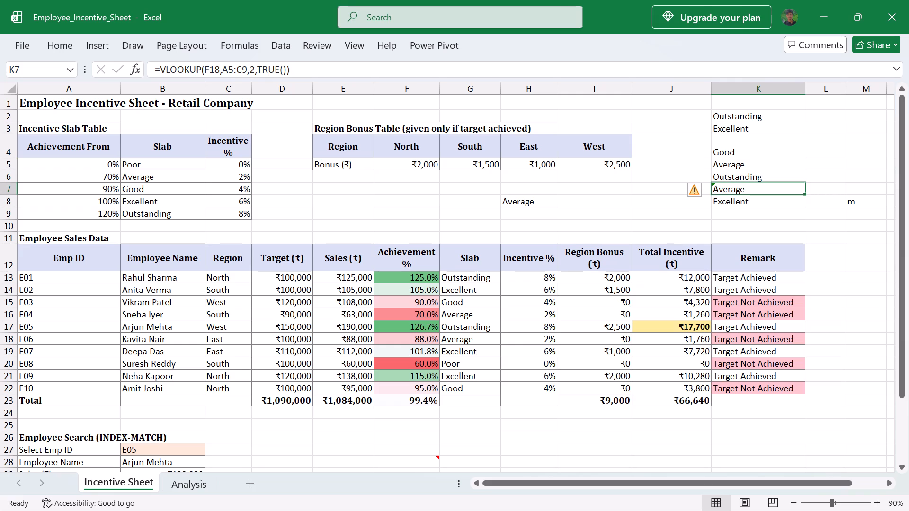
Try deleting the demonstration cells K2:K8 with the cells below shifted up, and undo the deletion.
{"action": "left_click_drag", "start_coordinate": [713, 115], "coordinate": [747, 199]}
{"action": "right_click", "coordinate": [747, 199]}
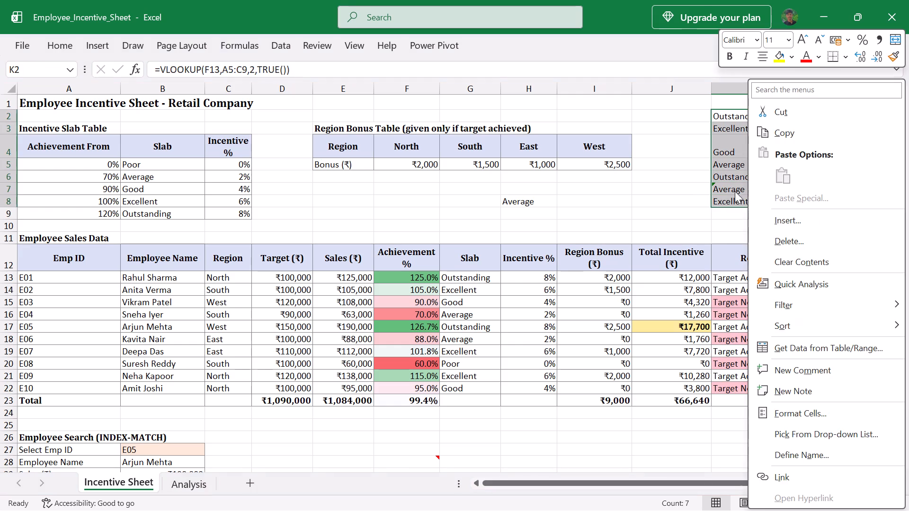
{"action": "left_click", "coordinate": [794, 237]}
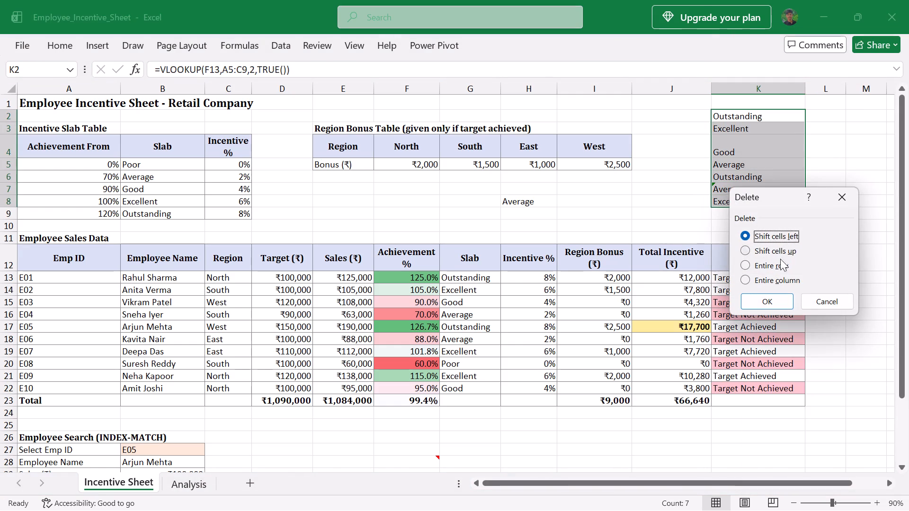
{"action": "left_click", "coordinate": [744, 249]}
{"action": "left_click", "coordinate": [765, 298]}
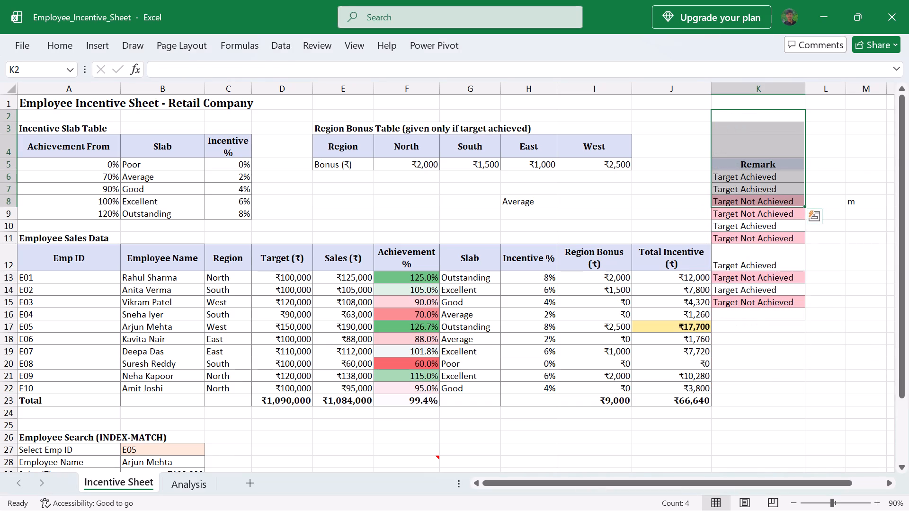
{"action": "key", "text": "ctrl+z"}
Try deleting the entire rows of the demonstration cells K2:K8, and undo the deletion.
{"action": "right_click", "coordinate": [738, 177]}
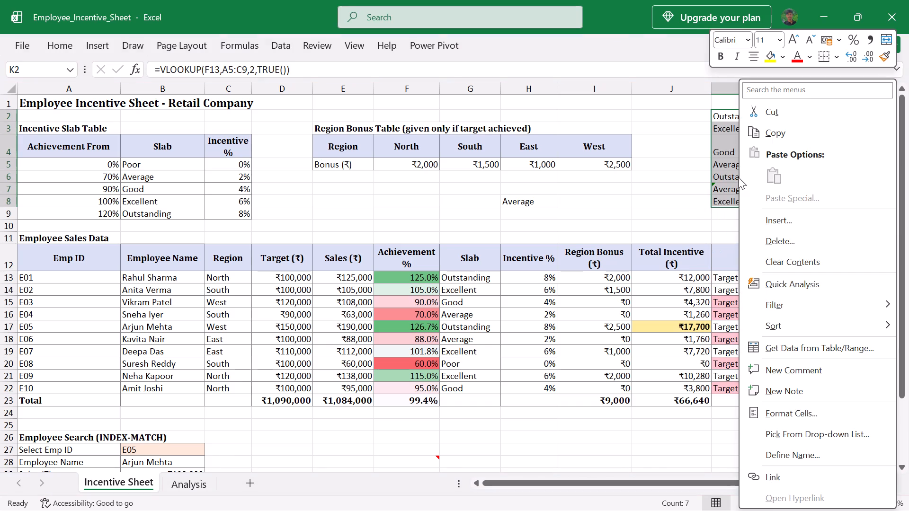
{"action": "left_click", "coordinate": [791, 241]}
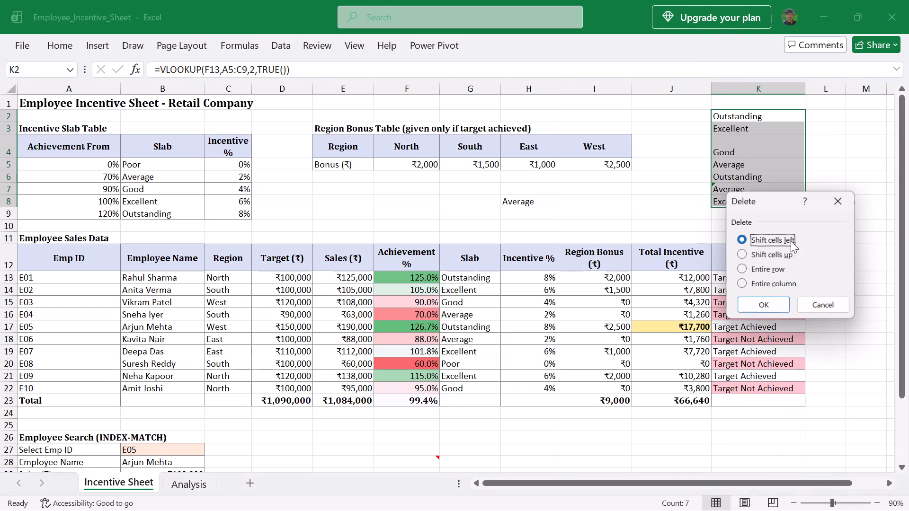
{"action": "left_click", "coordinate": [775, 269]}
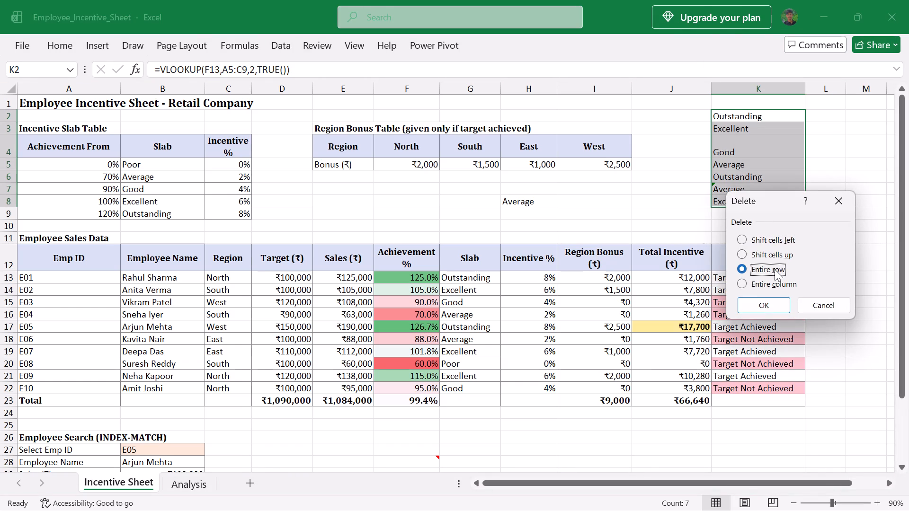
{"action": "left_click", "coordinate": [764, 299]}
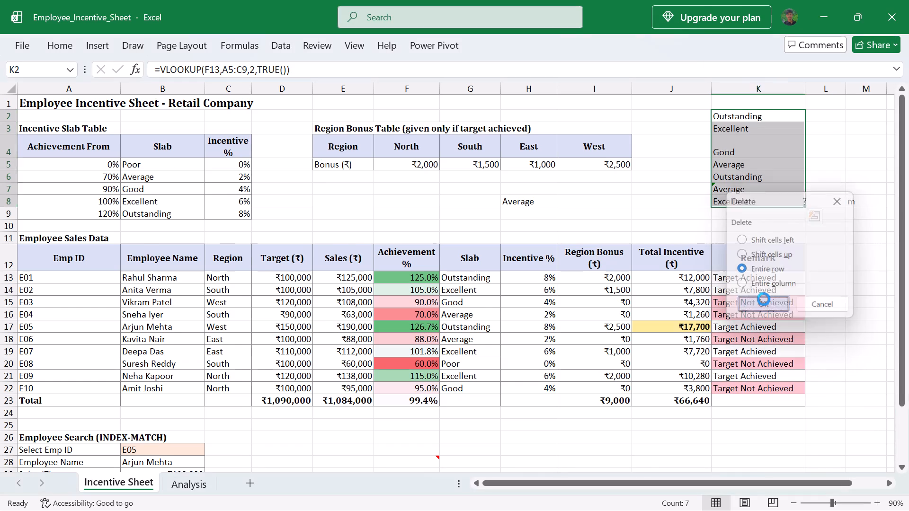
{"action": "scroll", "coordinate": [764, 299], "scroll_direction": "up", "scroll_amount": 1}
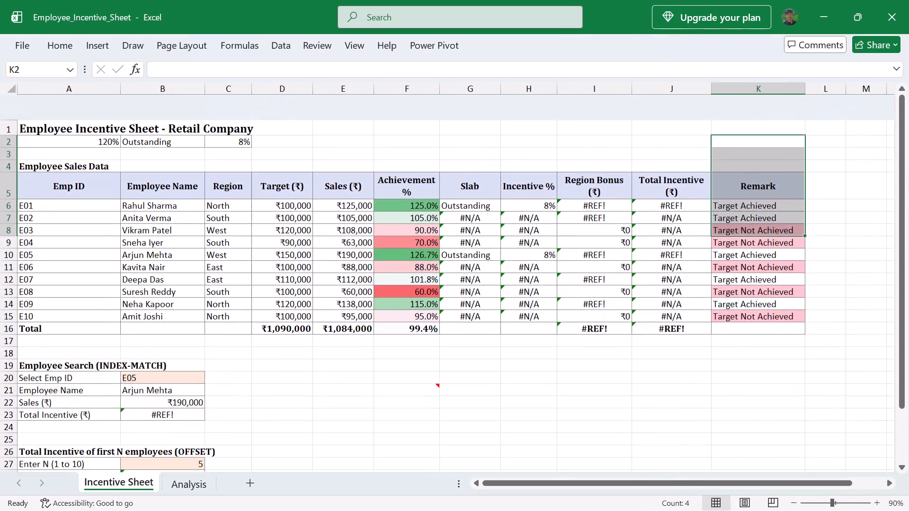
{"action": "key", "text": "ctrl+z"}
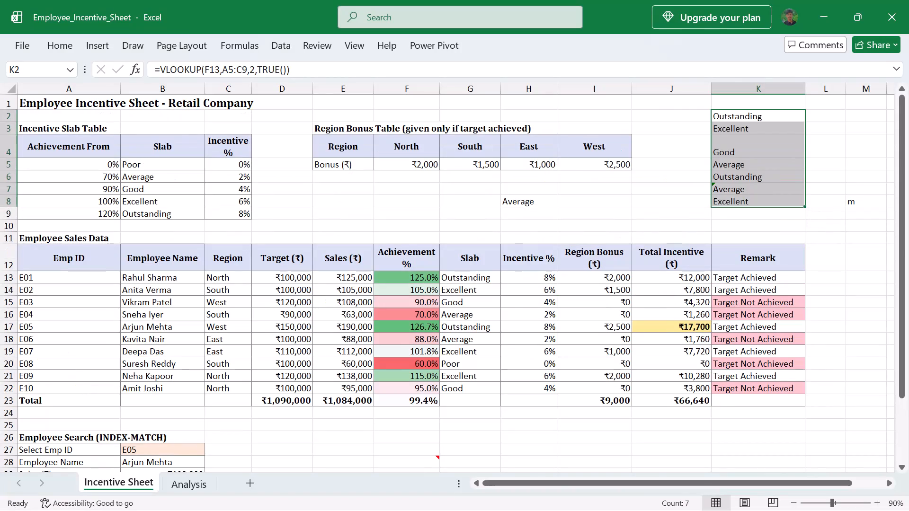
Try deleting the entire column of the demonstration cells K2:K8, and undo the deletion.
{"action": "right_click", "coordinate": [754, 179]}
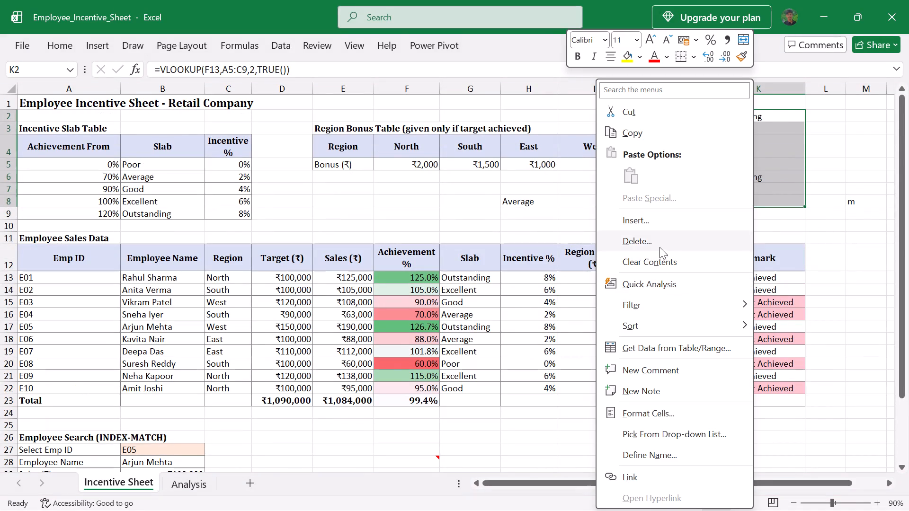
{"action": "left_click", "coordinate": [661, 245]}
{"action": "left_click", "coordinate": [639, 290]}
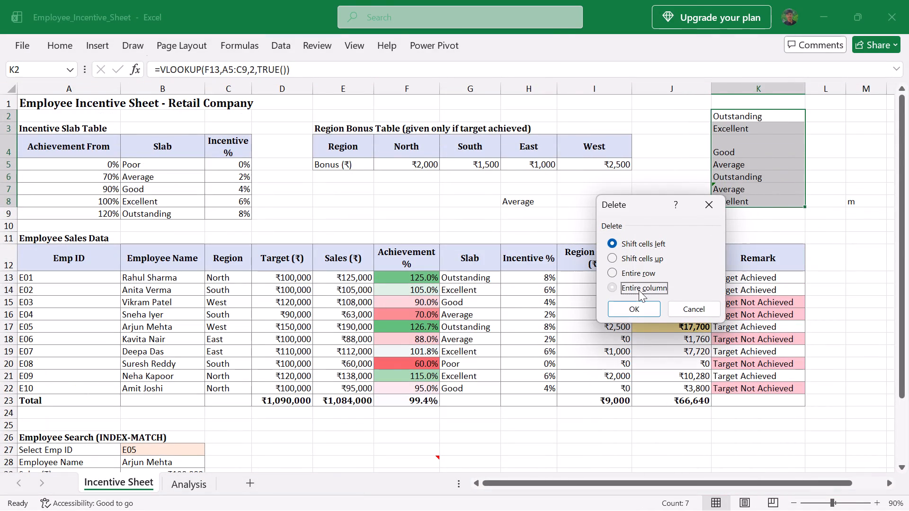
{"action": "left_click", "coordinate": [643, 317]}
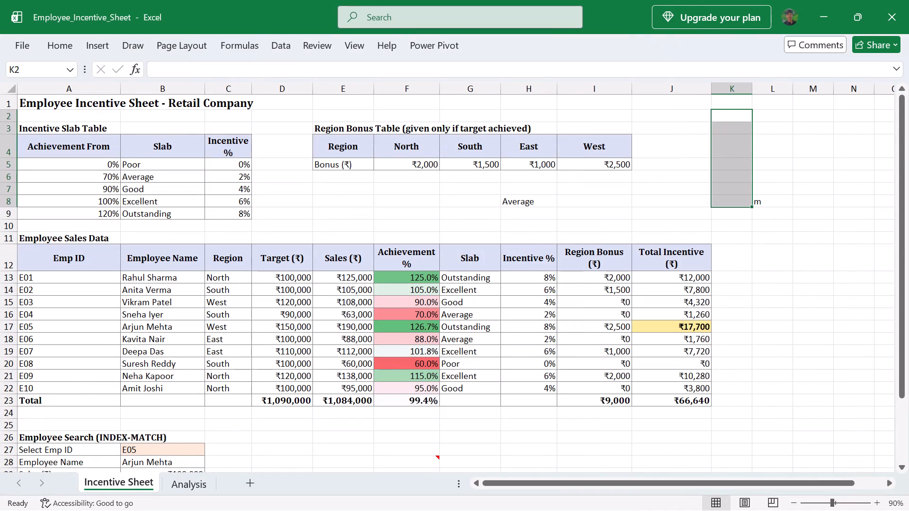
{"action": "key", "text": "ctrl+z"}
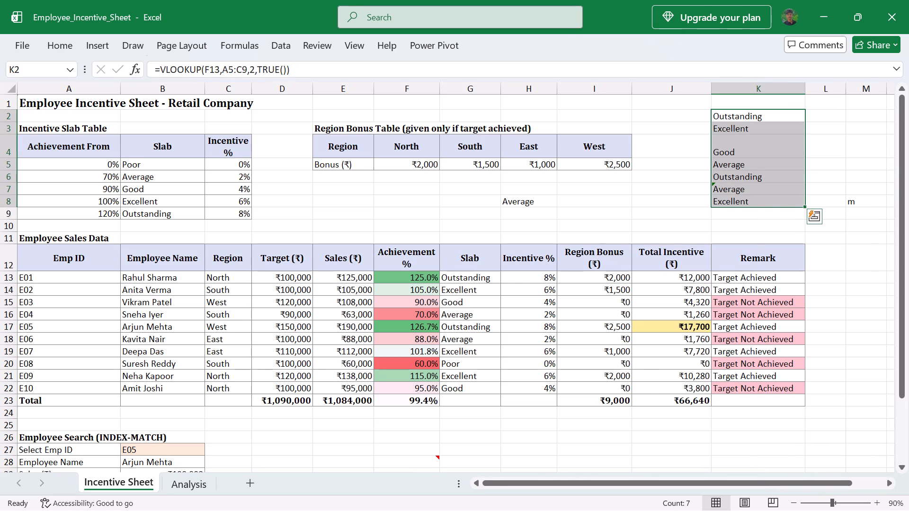
Delete the demonstration cells K2:K8 with the neighbouring cells shifted left.
{"action": "right_click", "coordinate": [753, 161]}
{"action": "left_click", "coordinate": [659, 240]}
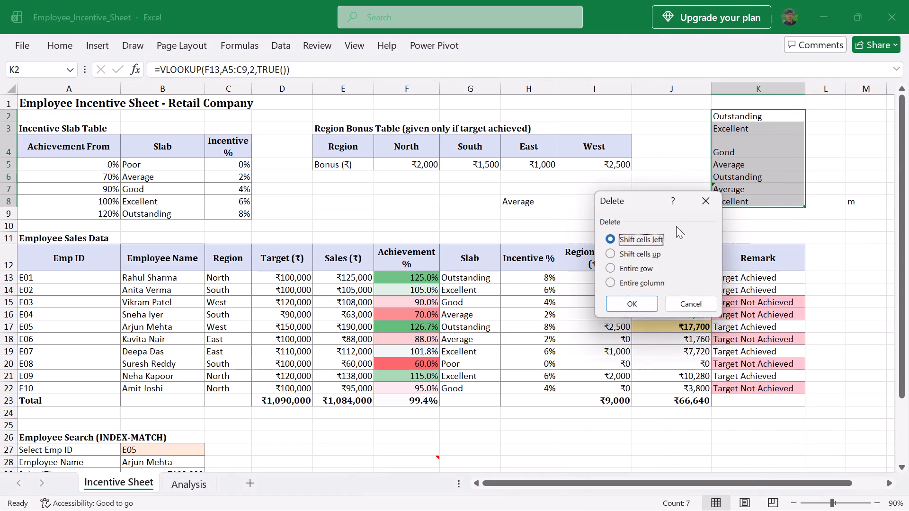
{"action": "left_click", "coordinate": [634, 300]}
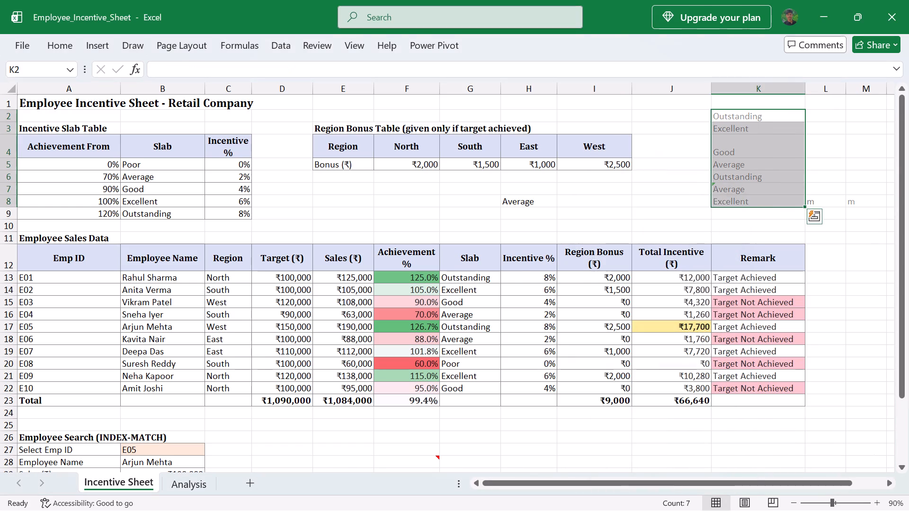
Clear the leftover demonstration VLOOKUP formula from cell H8.
{"action": "left_click", "coordinate": [604, 220]}
{"action": "left_click_drag", "start_coordinate": [452, 258], "coordinate": [528, 205]}
{"action": "left_click", "coordinate": [528, 205]}
{"action": "key", "text": "BackSpace"}
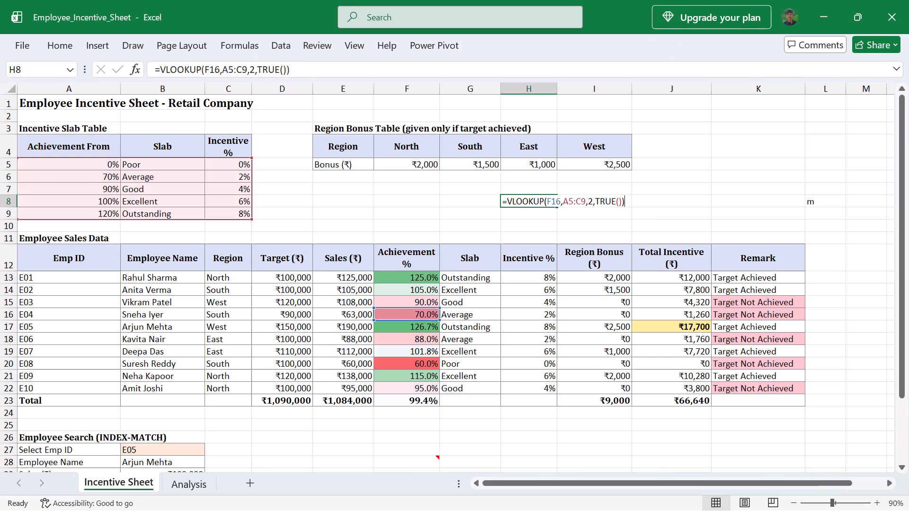
{"action": "left_click", "coordinate": [441, 171]}
{"action": "left_click", "coordinate": [448, 220]}
With H13's Incentive % formula as reference, enter =VLOOKUP(F13,A5:C9,3,TRUE()) in K2.
{"action": "scroll", "coordinate": [448, 220], "scroll_direction": "right", "scroll_amount": 1}
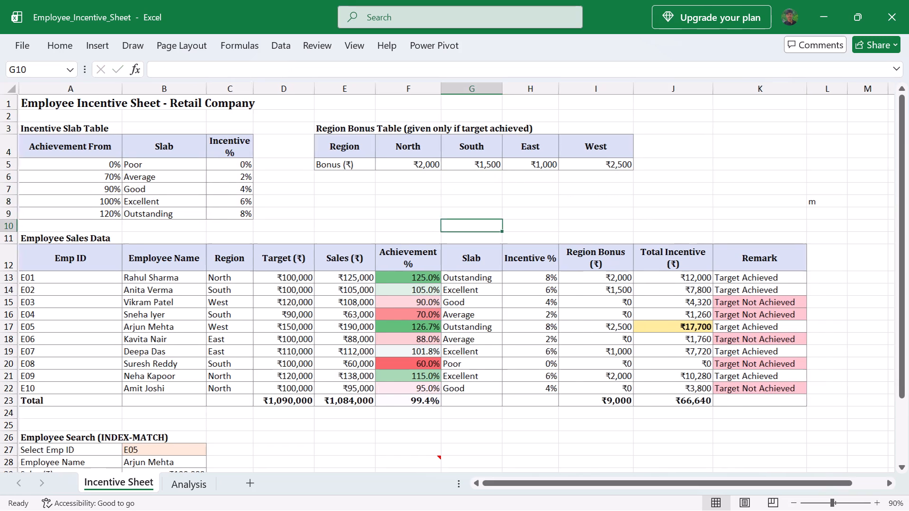
{"action": "scroll", "coordinate": [448, 220], "scroll_direction": "right", "scroll_amount": 1}
{"action": "left_click", "coordinate": [523, 281]}
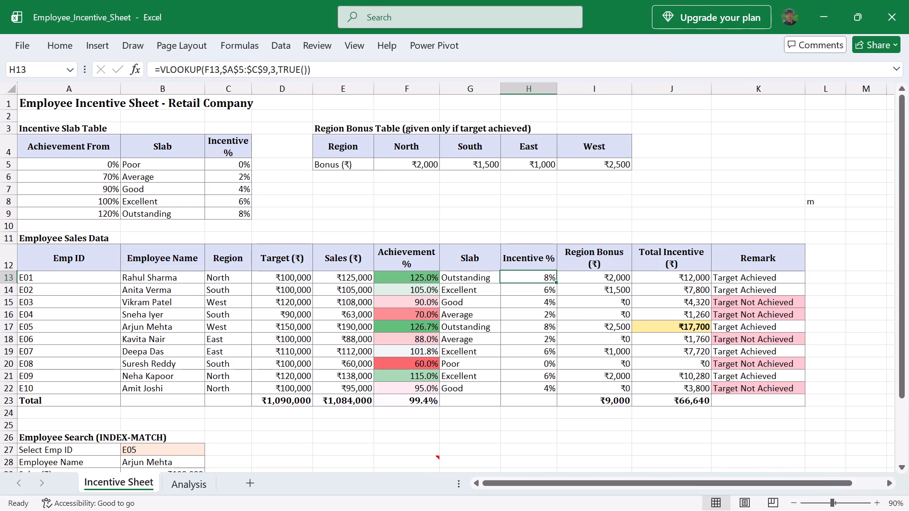
{"action": "scroll", "coordinate": [523, 281], "scroll_direction": "right", "scroll_amount": 1}
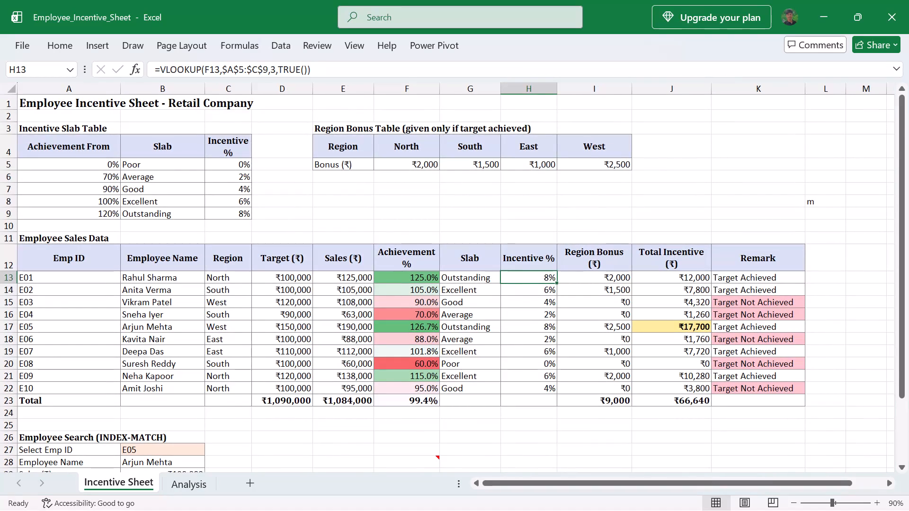
{"action": "left_click", "coordinate": [482, 220]}
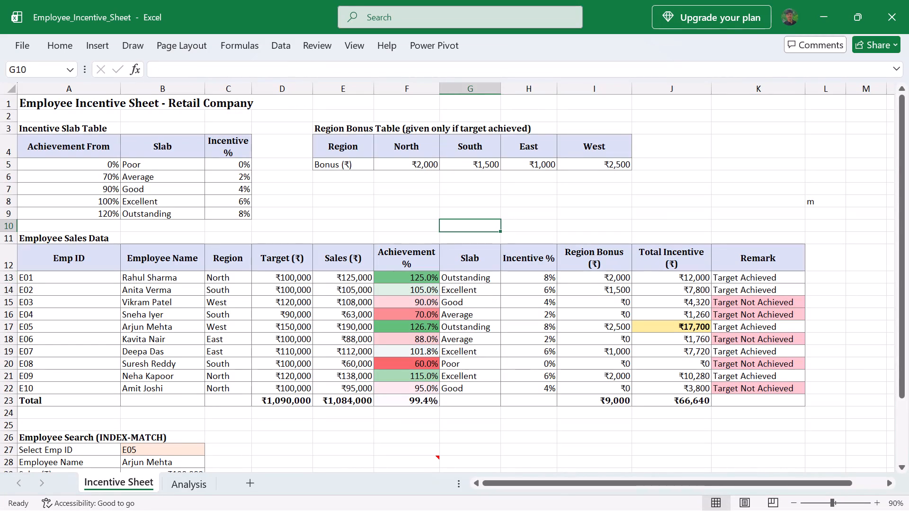
{"action": "double_click", "coordinate": [744, 116]}
{"action": "key", "text": "equal"}
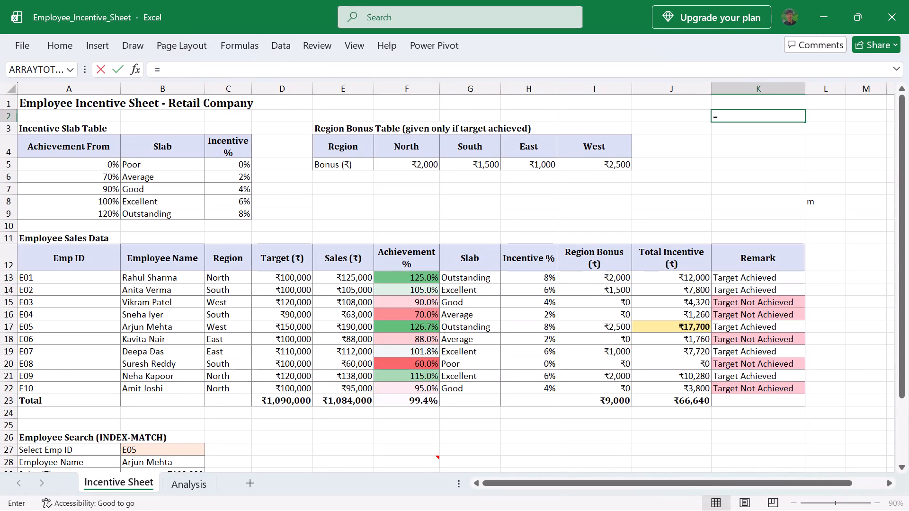
{"action": "type", "text": "Vlook"}
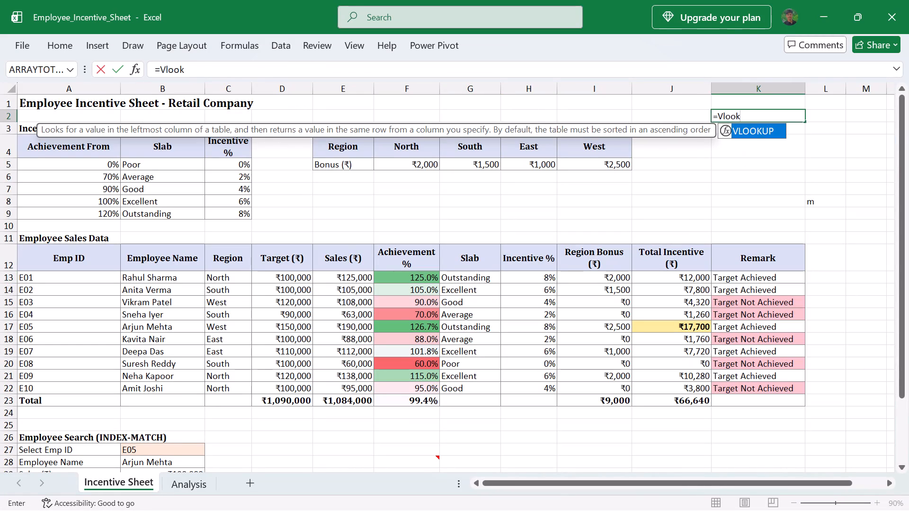
{"action": "double_click", "coordinate": [751, 138]}
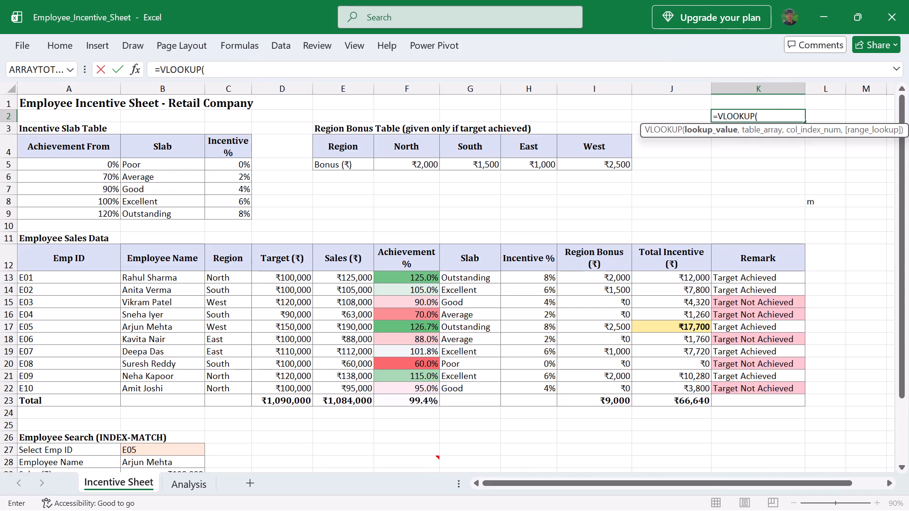
{"action": "left_click", "coordinate": [534, 276]}
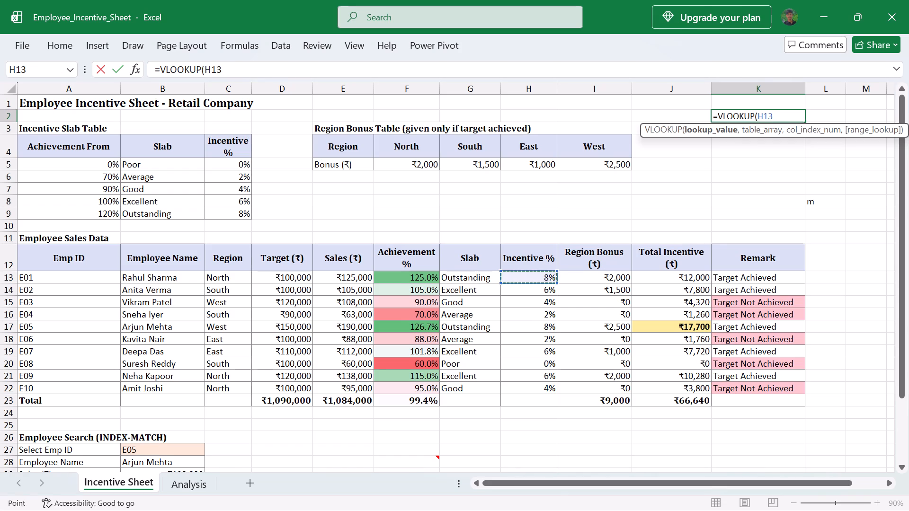
{"action": "left_click", "coordinate": [405, 278]}
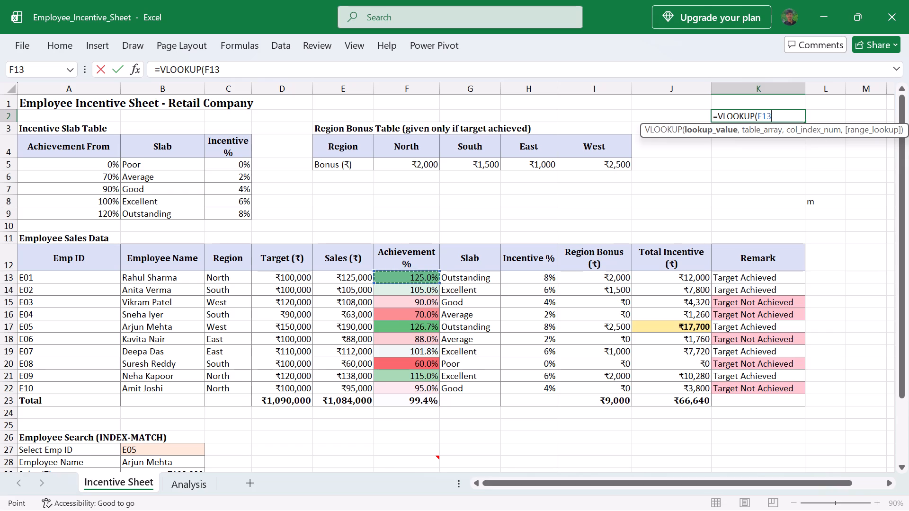
{"action": "key", "text": "comma"}
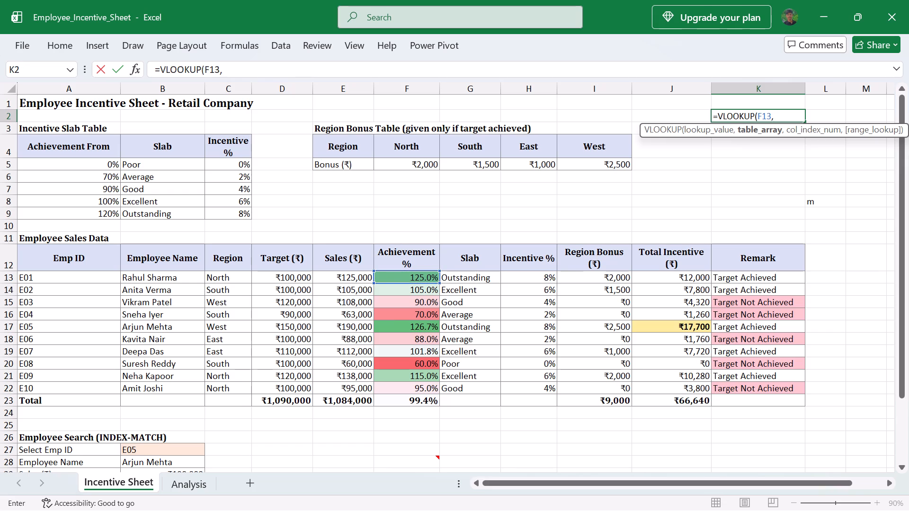
{"action": "left_click_drag", "start_coordinate": [19, 158], "coordinate": [200, 192]}
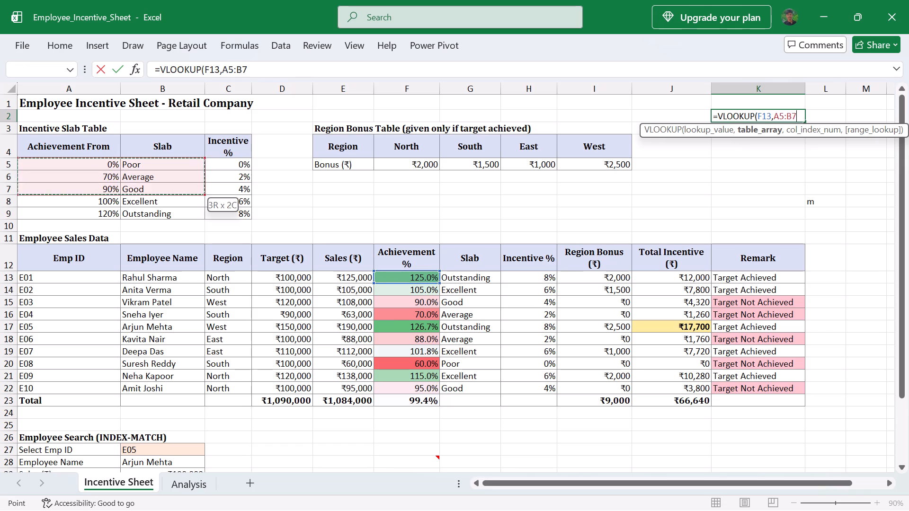
{"action": "left_click_drag", "start_coordinate": [200, 192], "coordinate": [224, 212]}
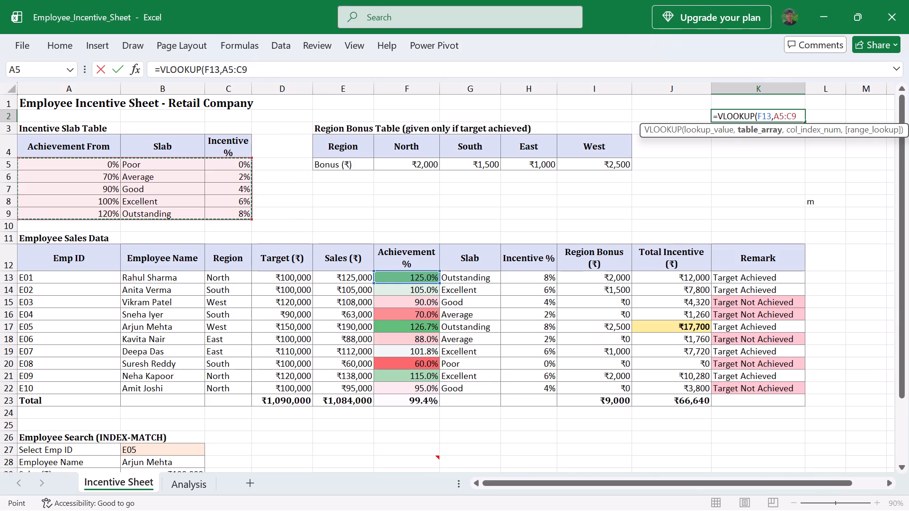
{"action": "key", "text": "comma"}
{"action": "type", "text": "3,"}
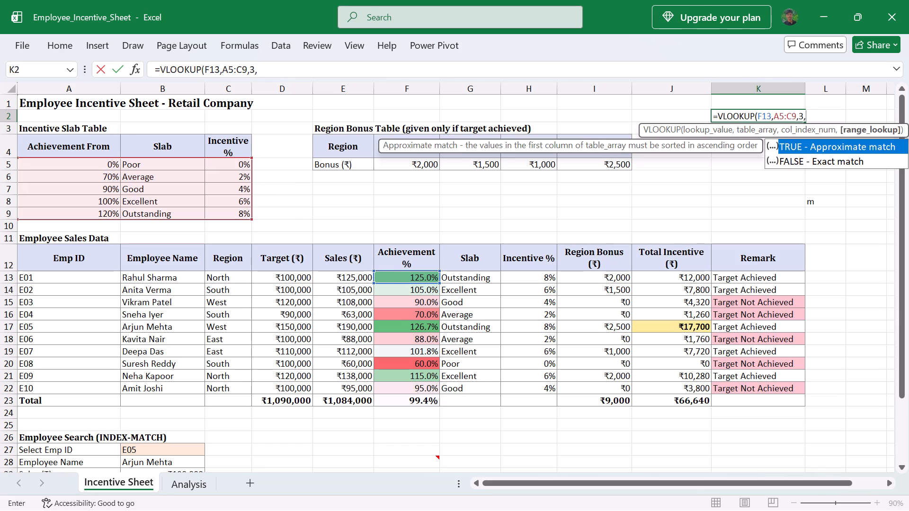
{"action": "key", "text": "shift+t"}
{"action": "type", "text": "rue())"}
{"action": "key", "text": "Return"}
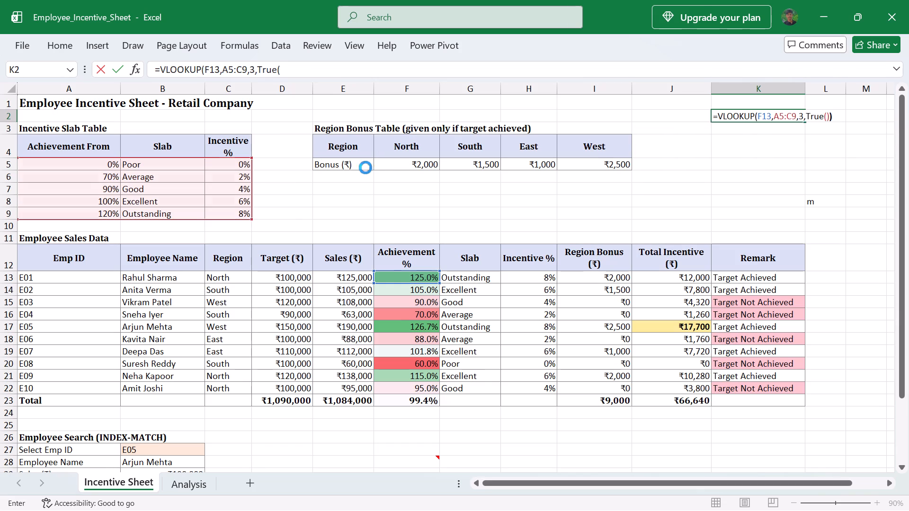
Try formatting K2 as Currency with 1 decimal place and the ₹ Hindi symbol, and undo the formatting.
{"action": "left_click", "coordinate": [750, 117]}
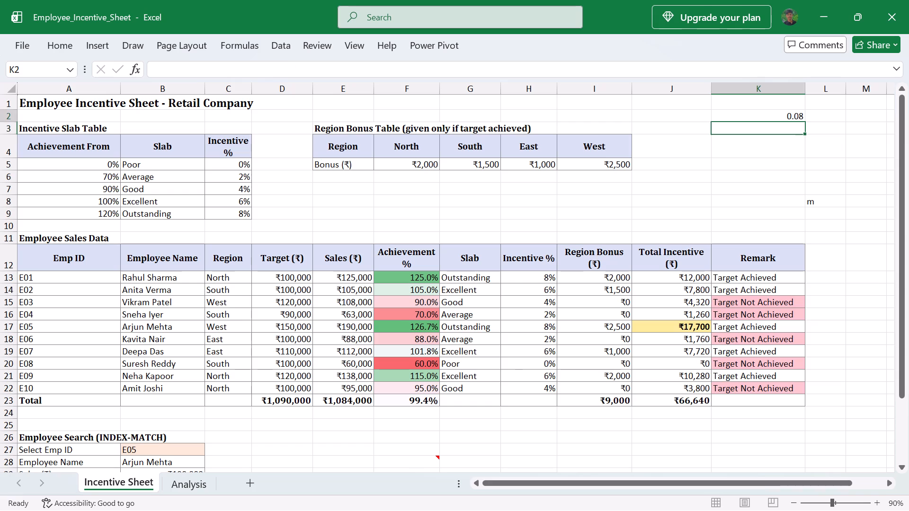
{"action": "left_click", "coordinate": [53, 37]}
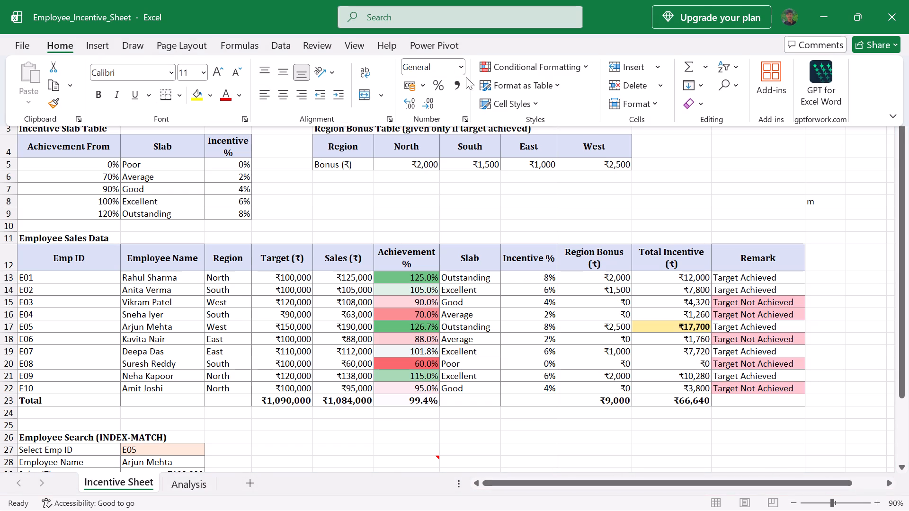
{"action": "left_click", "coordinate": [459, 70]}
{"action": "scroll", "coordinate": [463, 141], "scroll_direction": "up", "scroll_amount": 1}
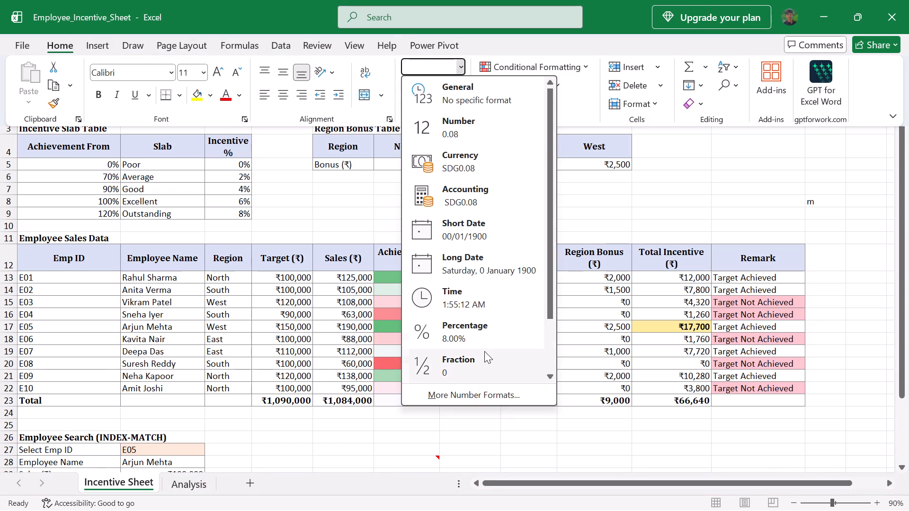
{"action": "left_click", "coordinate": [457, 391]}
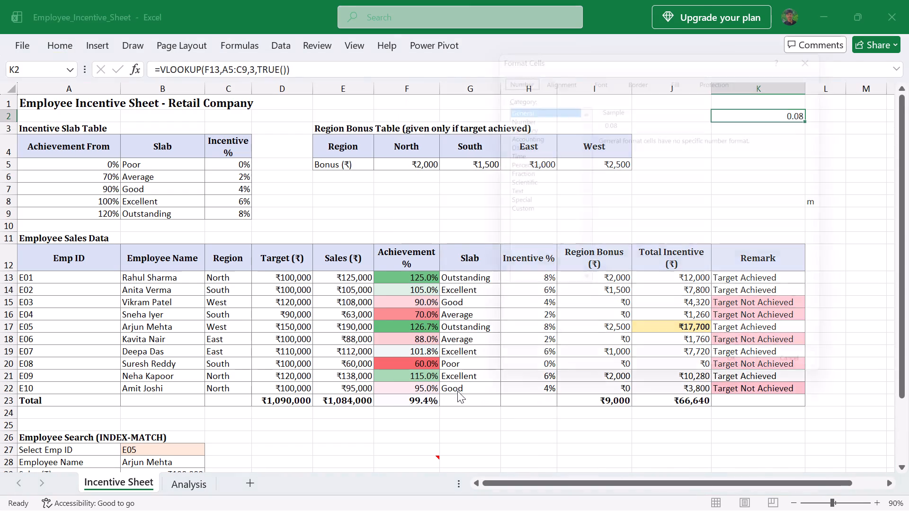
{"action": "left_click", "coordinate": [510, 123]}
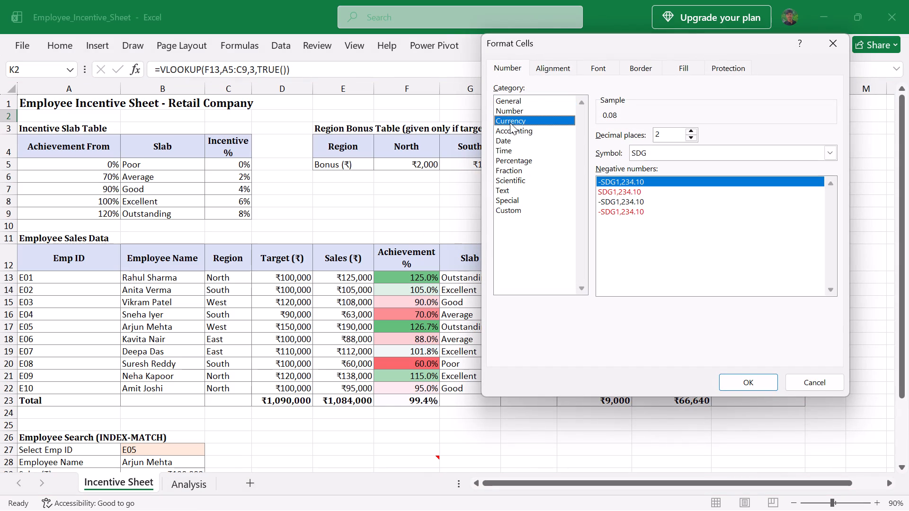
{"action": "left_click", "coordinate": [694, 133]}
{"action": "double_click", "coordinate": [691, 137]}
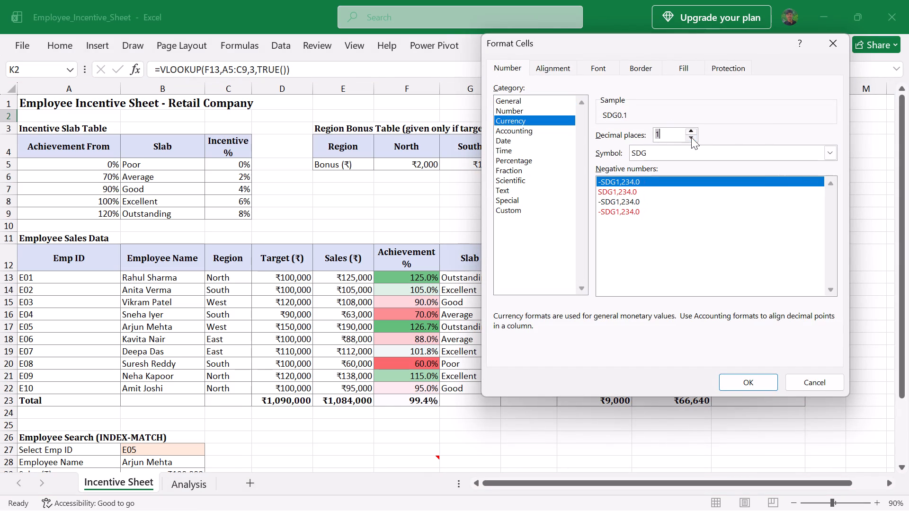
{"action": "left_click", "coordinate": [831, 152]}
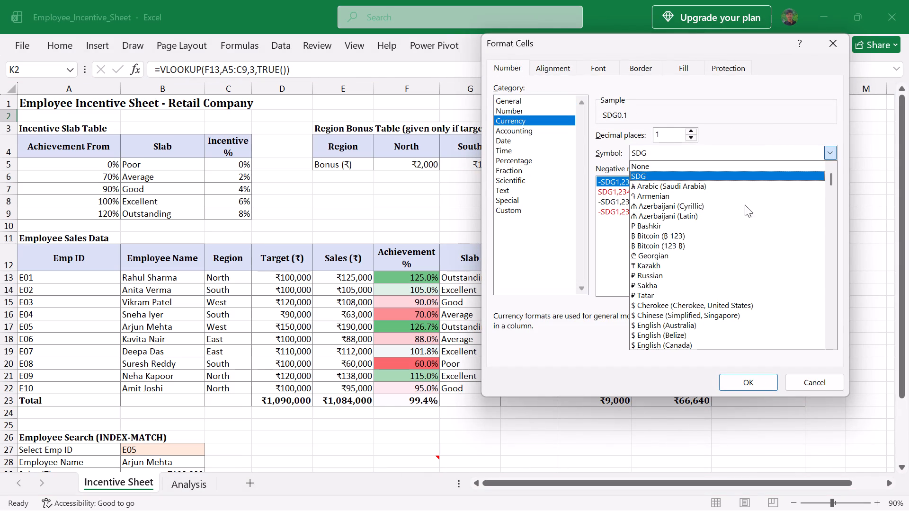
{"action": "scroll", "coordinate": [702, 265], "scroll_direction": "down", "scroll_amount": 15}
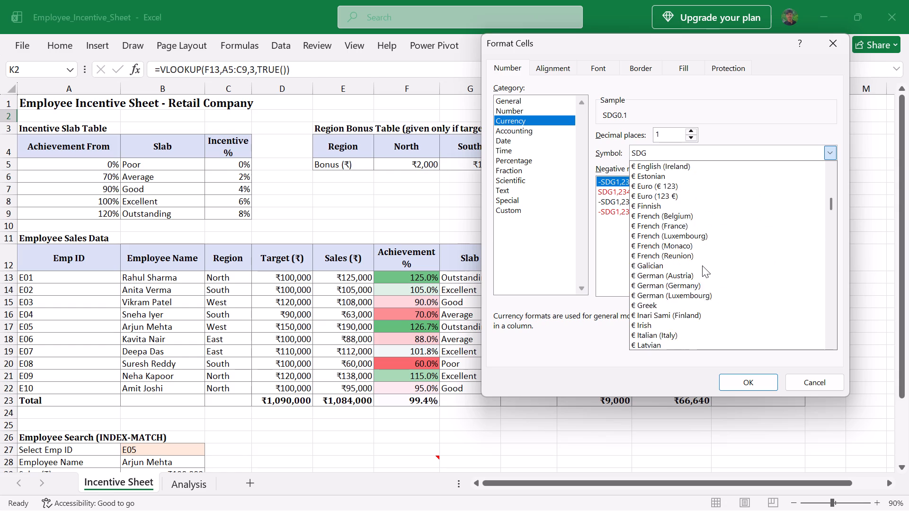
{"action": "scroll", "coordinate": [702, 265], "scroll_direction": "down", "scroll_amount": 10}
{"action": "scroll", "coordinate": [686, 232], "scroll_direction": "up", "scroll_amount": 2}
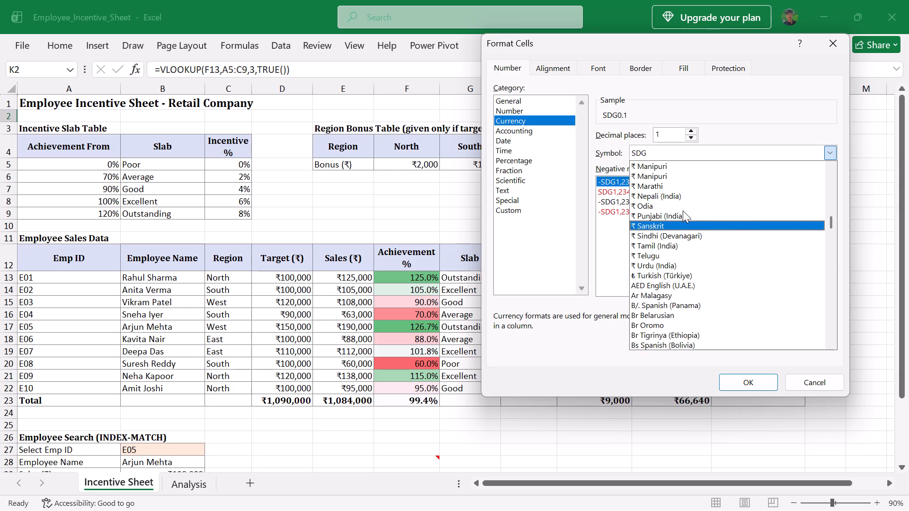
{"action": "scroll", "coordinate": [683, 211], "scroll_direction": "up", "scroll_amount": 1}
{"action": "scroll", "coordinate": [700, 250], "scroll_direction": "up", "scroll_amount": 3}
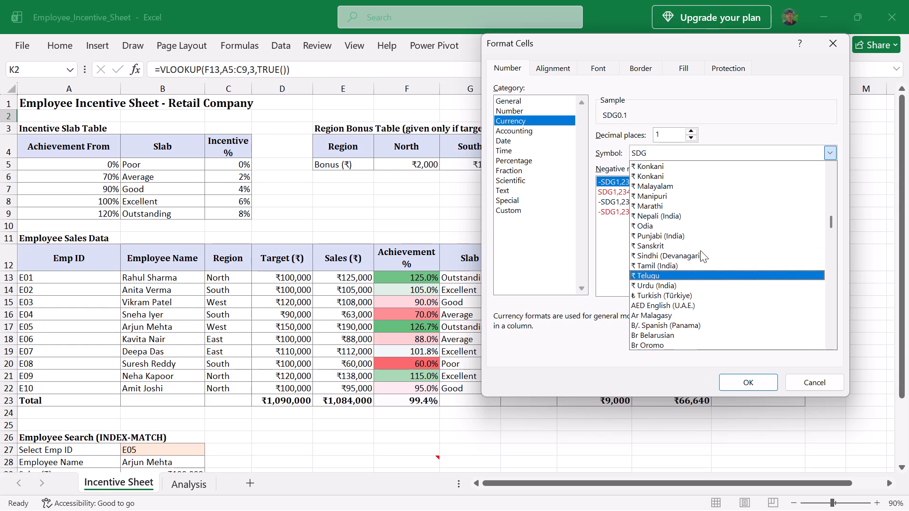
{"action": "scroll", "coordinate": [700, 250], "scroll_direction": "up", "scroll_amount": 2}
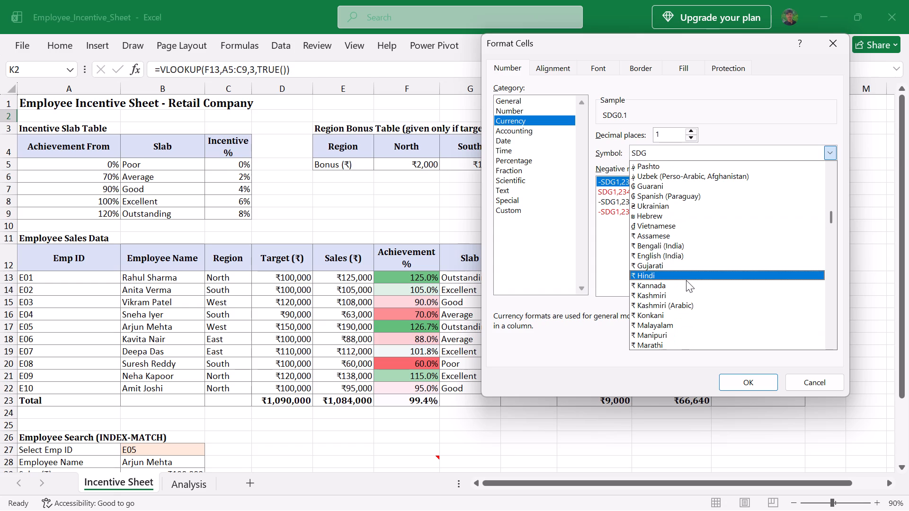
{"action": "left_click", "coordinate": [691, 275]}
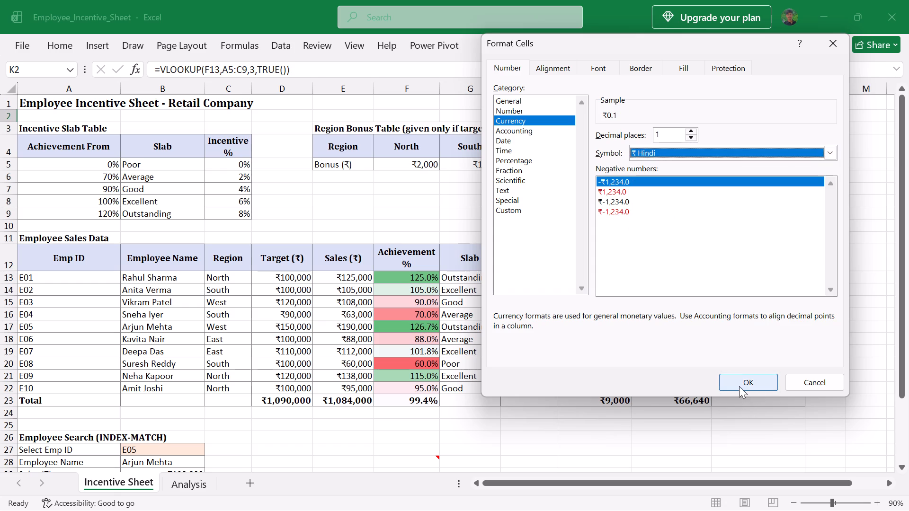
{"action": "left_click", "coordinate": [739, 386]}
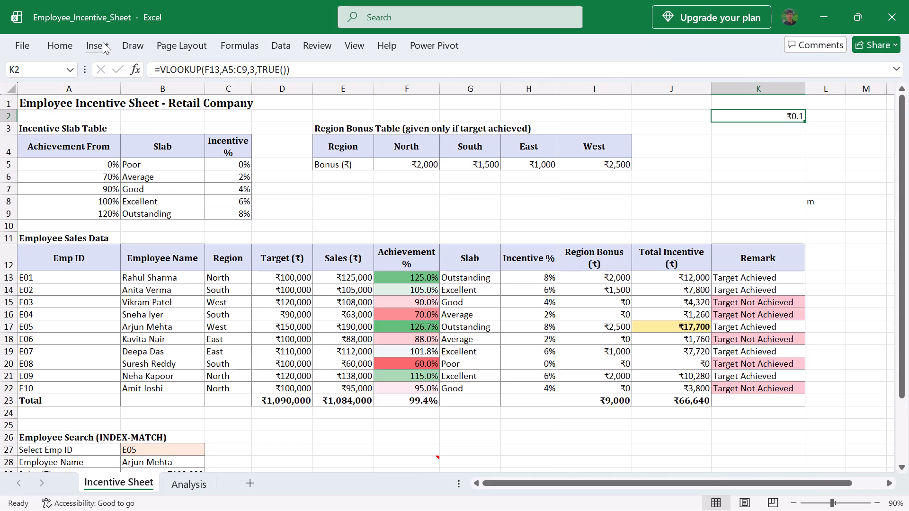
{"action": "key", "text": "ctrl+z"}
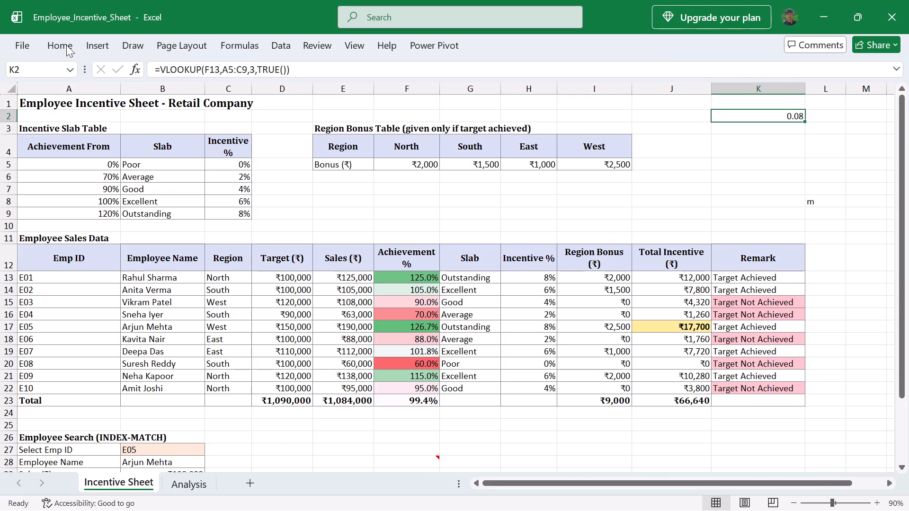
Format the Incentive % lookup in K2 as a percentage.
{"action": "left_click", "coordinate": [60, 44]}
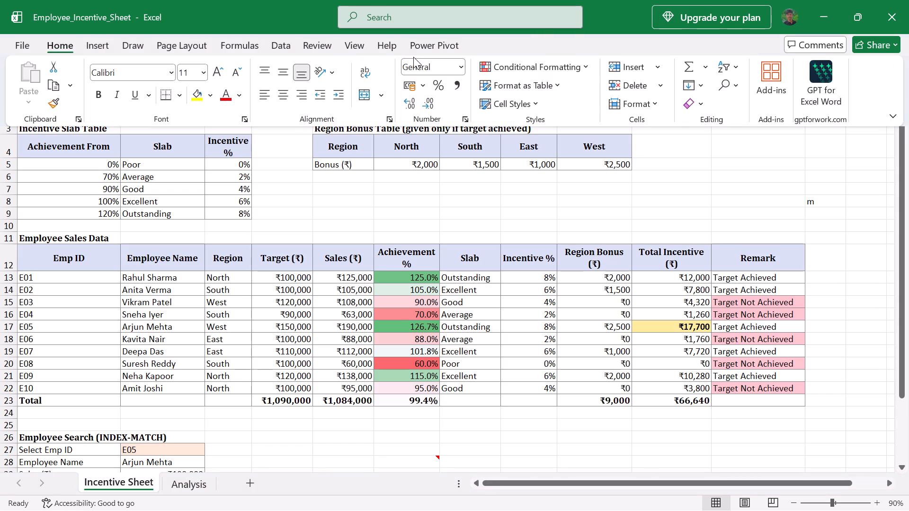
{"action": "left_click", "coordinate": [436, 89]}
{"action": "scroll", "coordinate": [475, 141], "scroll_direction": "up", "scroll_amount": 1}
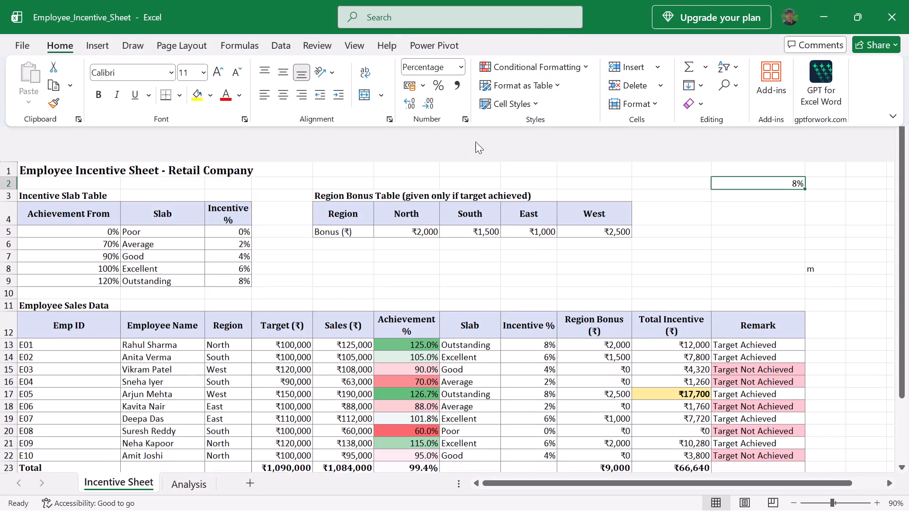
{"action": "scroll", "coordinate": [475, 141], "scroll_direction": "up", "scroll_amount": 1}
{"action": "left_click", "coordinate": [548, 234]}
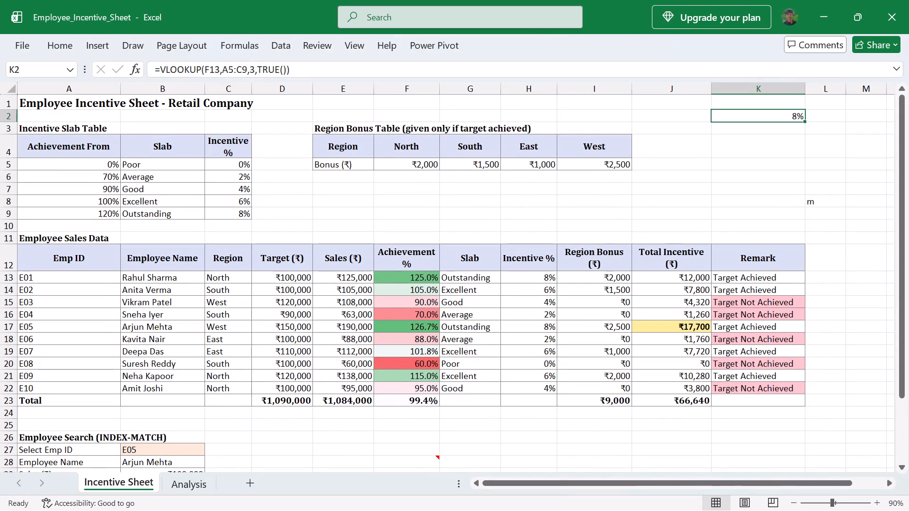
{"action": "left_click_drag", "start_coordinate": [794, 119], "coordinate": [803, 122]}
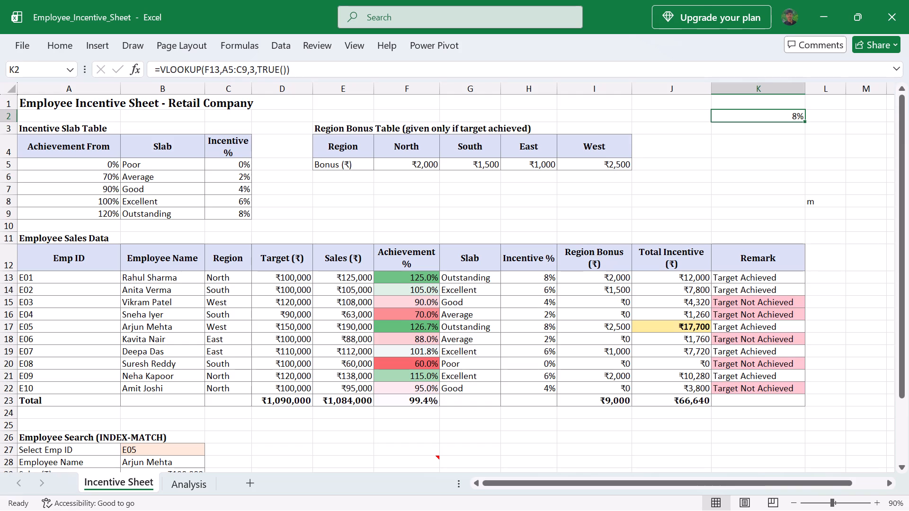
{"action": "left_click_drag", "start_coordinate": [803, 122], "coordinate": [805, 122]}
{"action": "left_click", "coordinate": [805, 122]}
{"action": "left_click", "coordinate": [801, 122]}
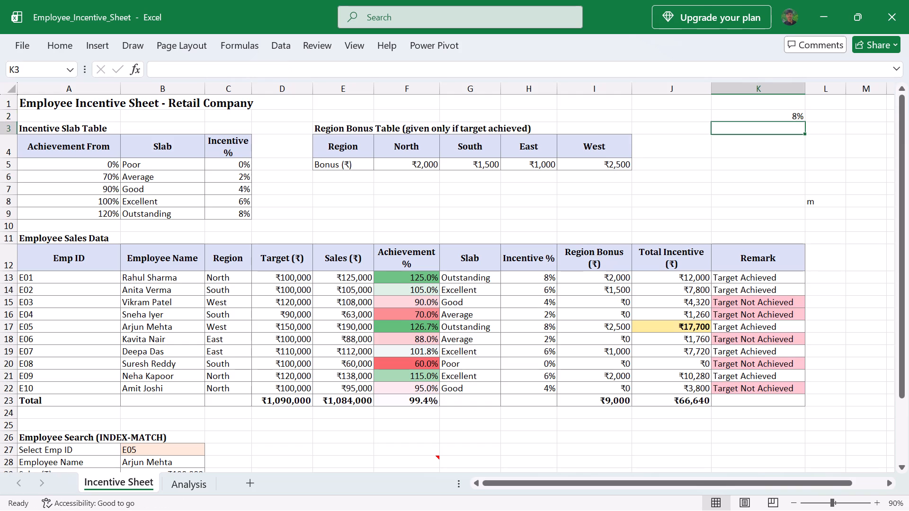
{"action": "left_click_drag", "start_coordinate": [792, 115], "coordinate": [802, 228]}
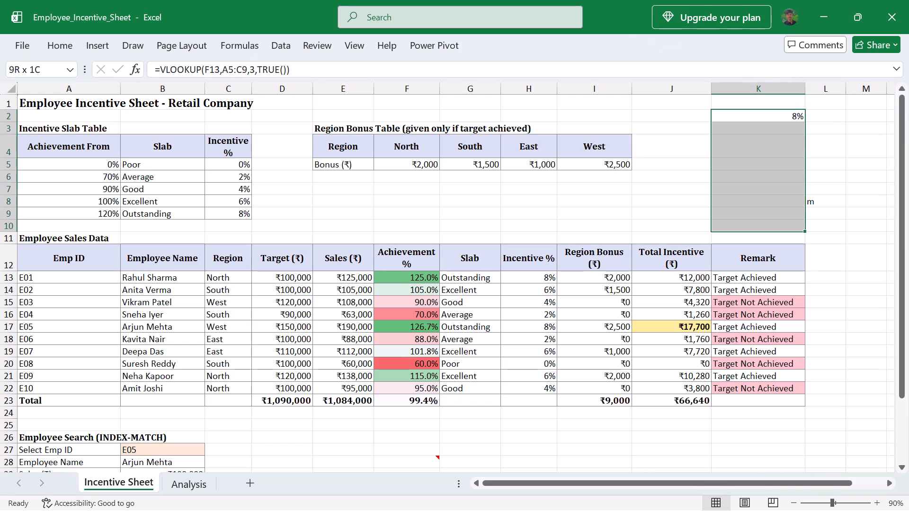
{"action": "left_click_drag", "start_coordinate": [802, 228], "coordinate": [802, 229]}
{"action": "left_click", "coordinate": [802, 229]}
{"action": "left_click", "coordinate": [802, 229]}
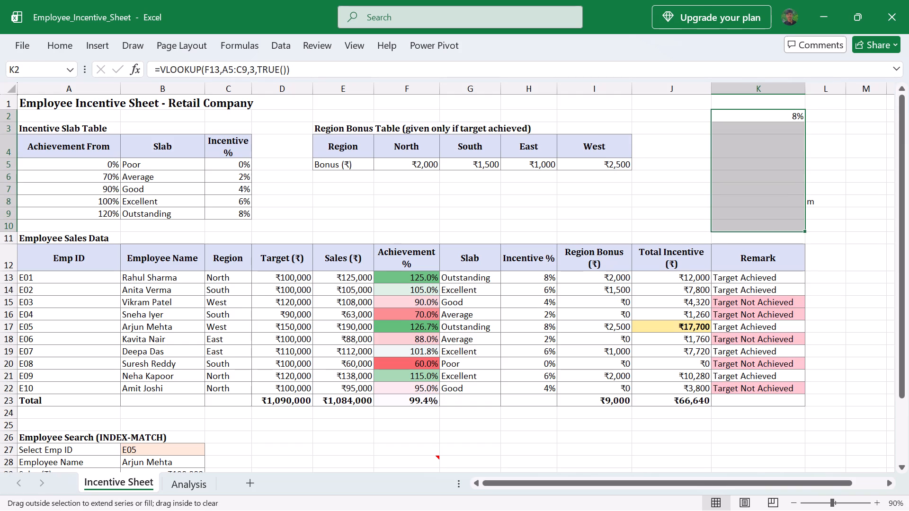
Clear the stray letter m from cell L8.
{"action": "left_click_drag", "start_coordinate": [828, 190], "coordinate": [817, 204]}
{"action": "left_click", "coordinate": [817, 204]}
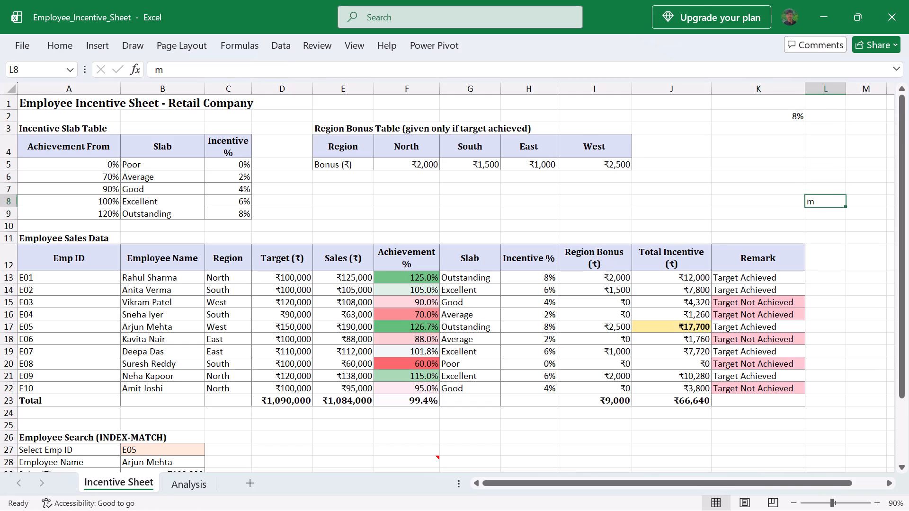
{"action": "key", "text": "BackSpace"}
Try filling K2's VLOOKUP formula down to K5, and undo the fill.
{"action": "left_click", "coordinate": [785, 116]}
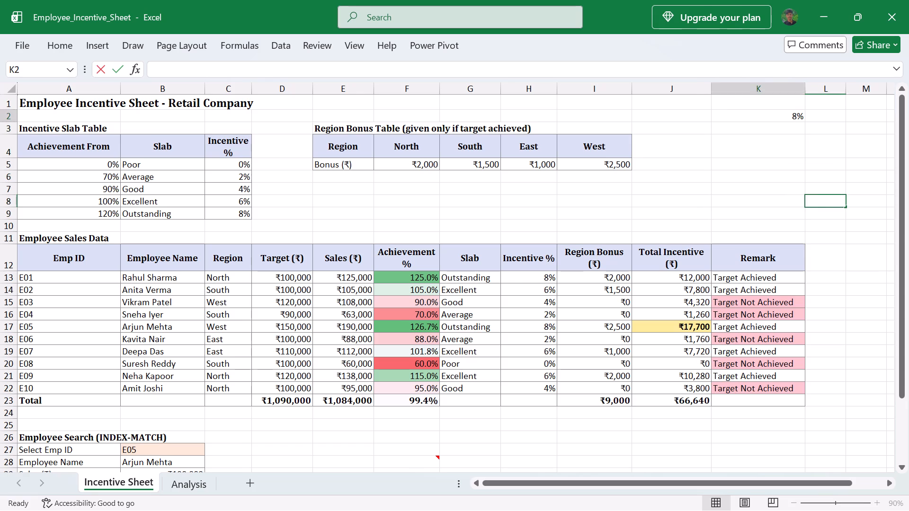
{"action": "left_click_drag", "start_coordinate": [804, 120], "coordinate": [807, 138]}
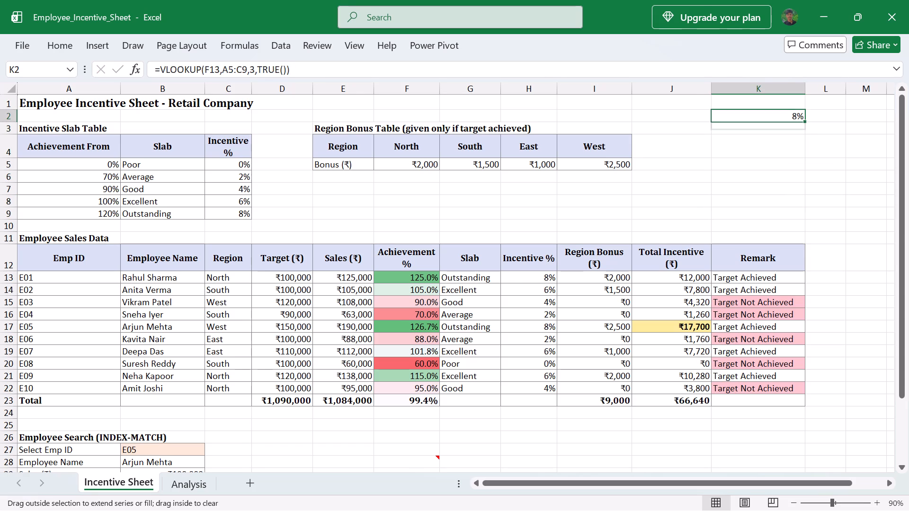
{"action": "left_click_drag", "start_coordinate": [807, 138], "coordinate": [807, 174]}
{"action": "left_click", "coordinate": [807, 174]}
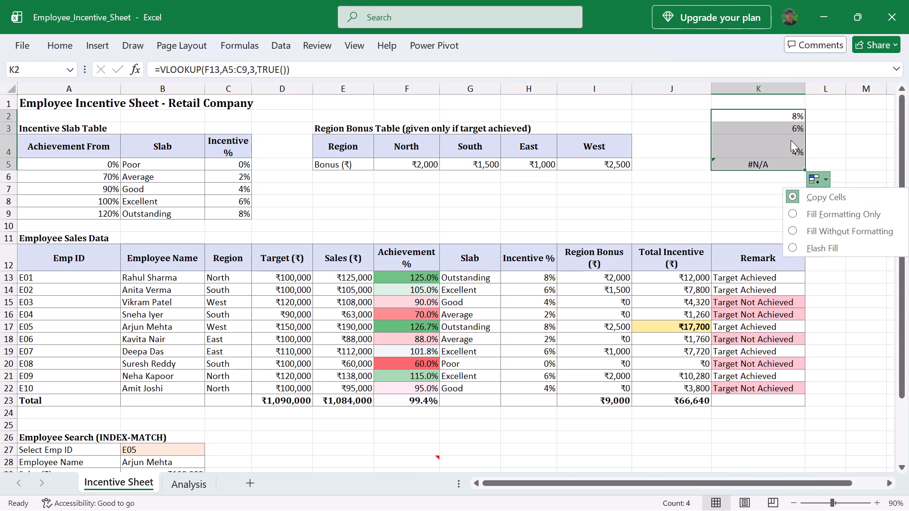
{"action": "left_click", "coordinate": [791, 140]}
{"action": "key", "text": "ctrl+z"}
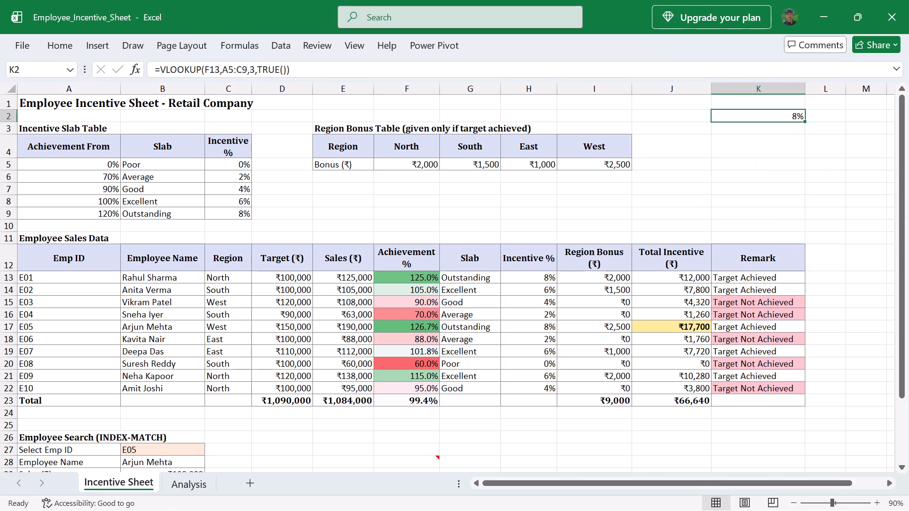
Enter =VLOOKUP(F14,A5:C9,3,TRUE()) in K3 to look up the second employee's Incentive %.
{"action": "left_click_drag", "start_coordinate": [784, 161], "coordinate": [782, 136]}
{"action": "left_click", "coordinate": [782, 136]}
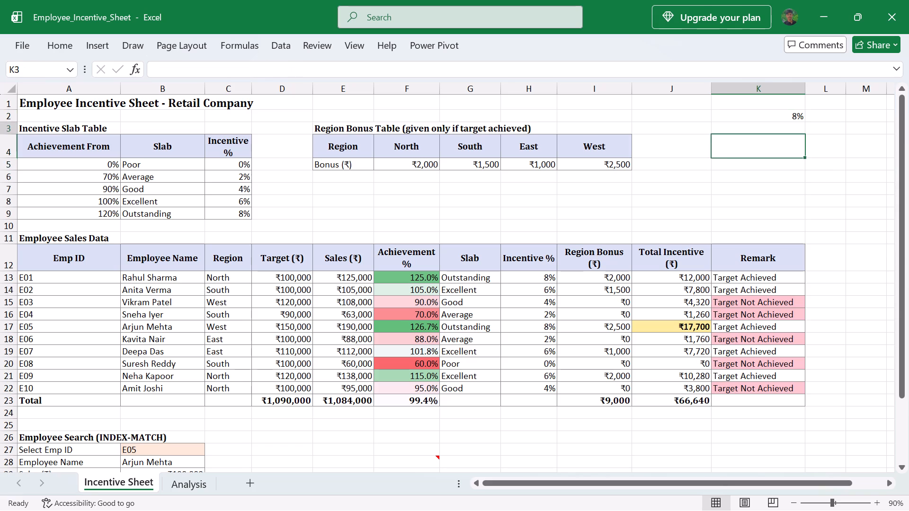
{"action": "left_click", "coordinate": [776, 125]}
{"action": "type", "text": "=v"}
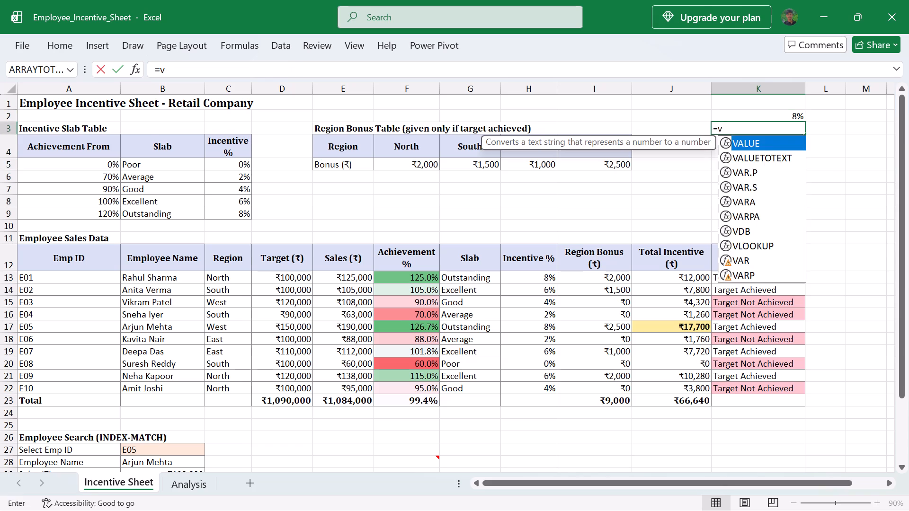
{"action": "type", "text": "lookup("}
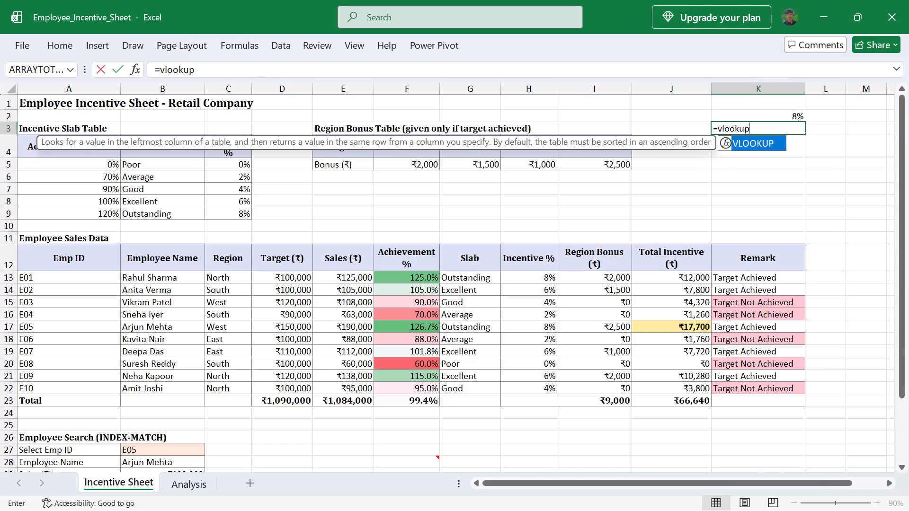
{"action": "left_click", "coordinate": [420, 291]}
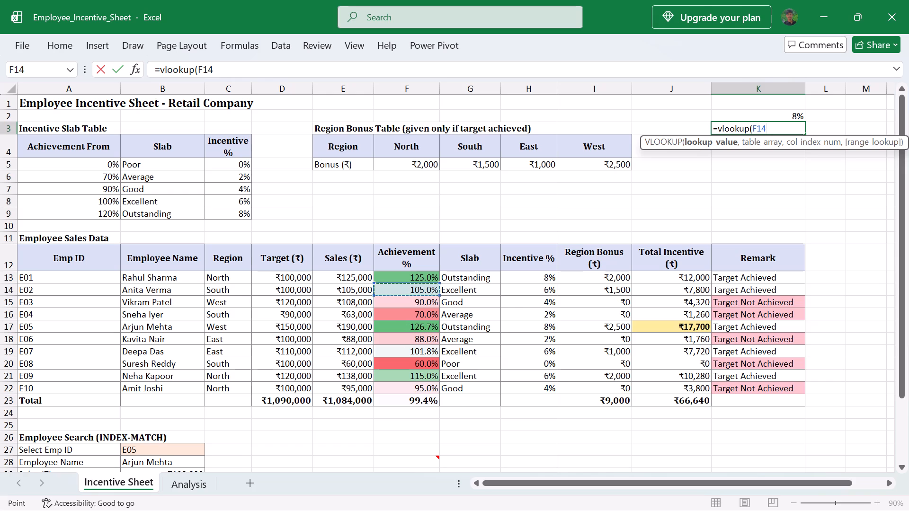
{"action": "key", "text": "comma"}
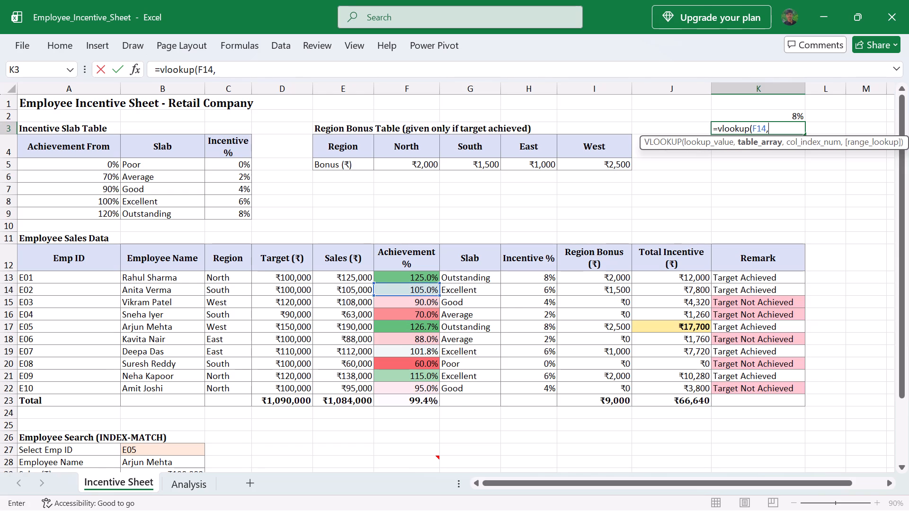
{"action": "left_click_drag", "start_coordinate": [19, 159], "coordinate": [208, 213]}
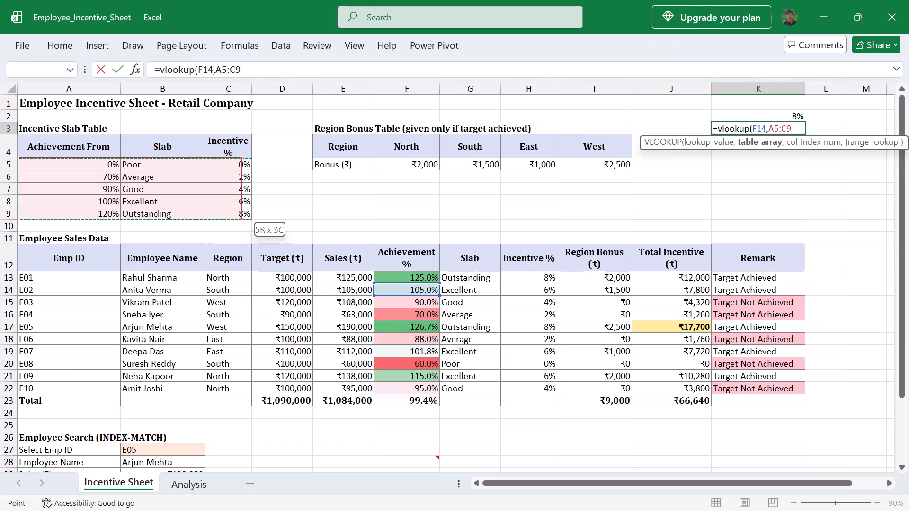
{"action": "left_click_drag", "start_coordinate": [208, 213], "coordinate": [228, 211]}
{"action": "key", "text": "comma"}
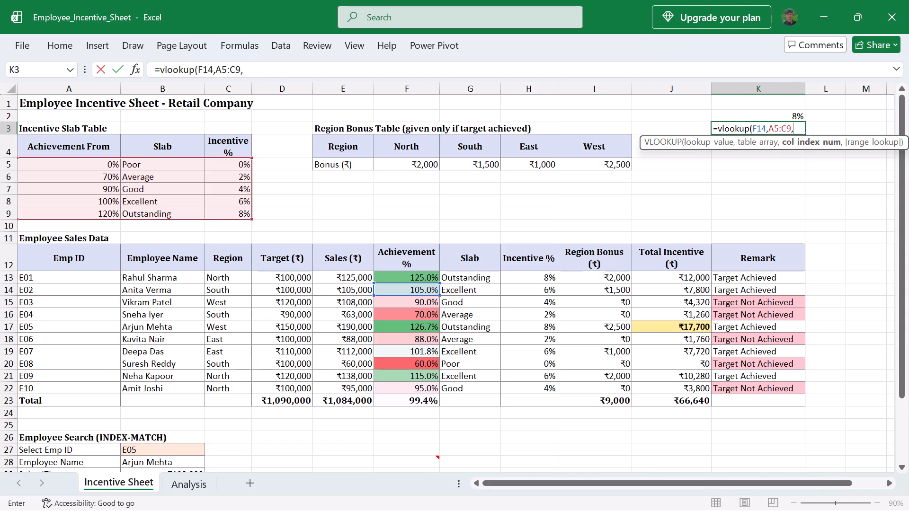
{"action": "type", "text": "3,"}
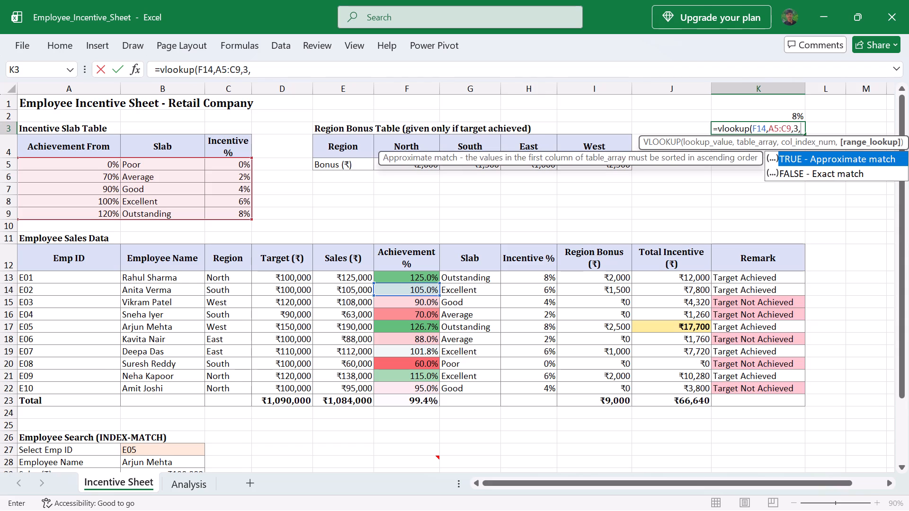
{"action": "type", "text": "true())"}
{"action": "key", "text": "Return"}
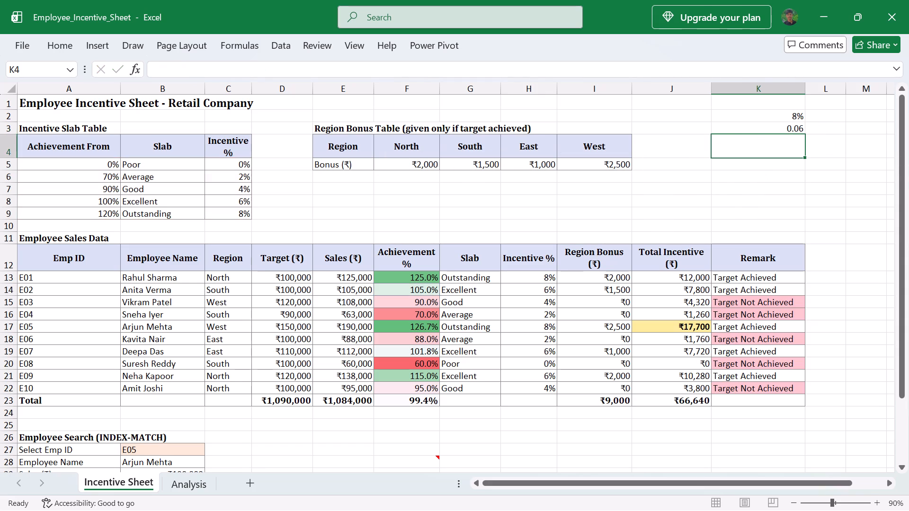
Format the Incentive % lookup in K3 as a percentage.
{"action": "left_click", "coordinate": [768, 134]}
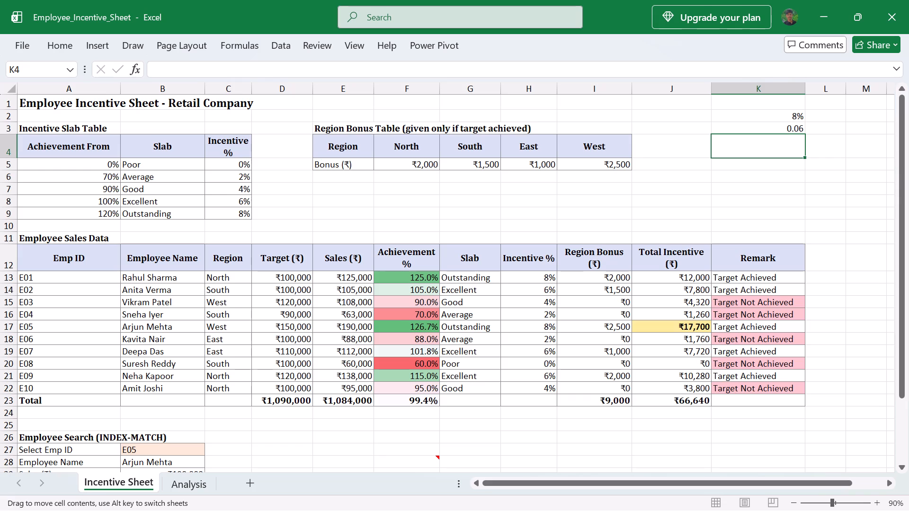
{"action": "left_click", "coordinate": [764, 131]}
{"action": "left_click", "coordinate": [67, 43]}
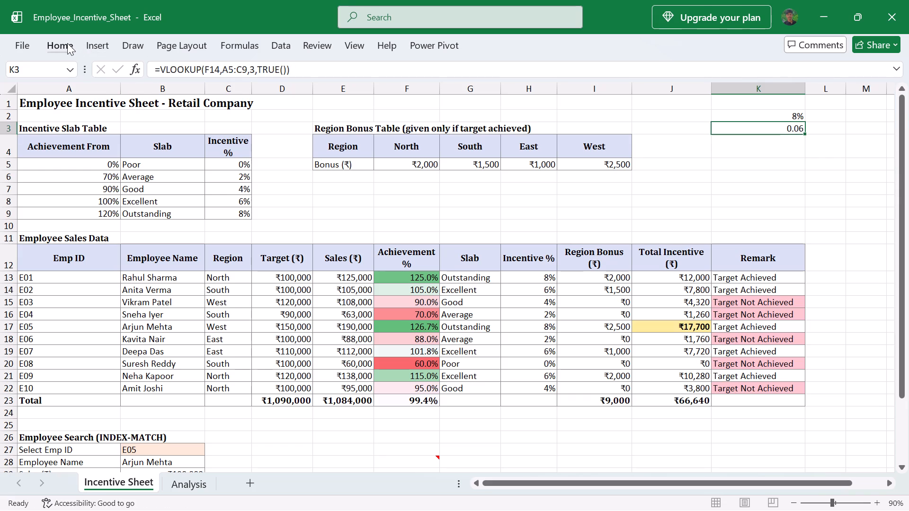
{"action": "left_click", "coordinate": [442, 86]}
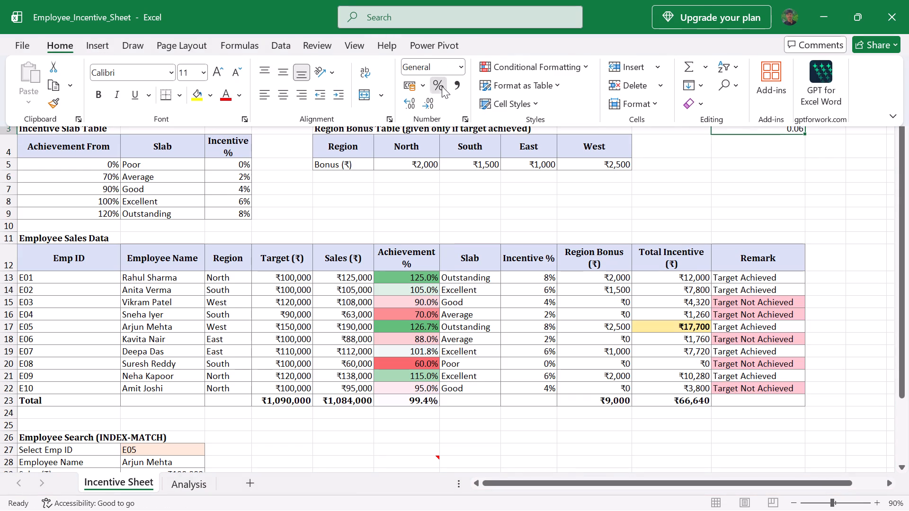
{"action": "left_click", "coordinate": [625, 173]}
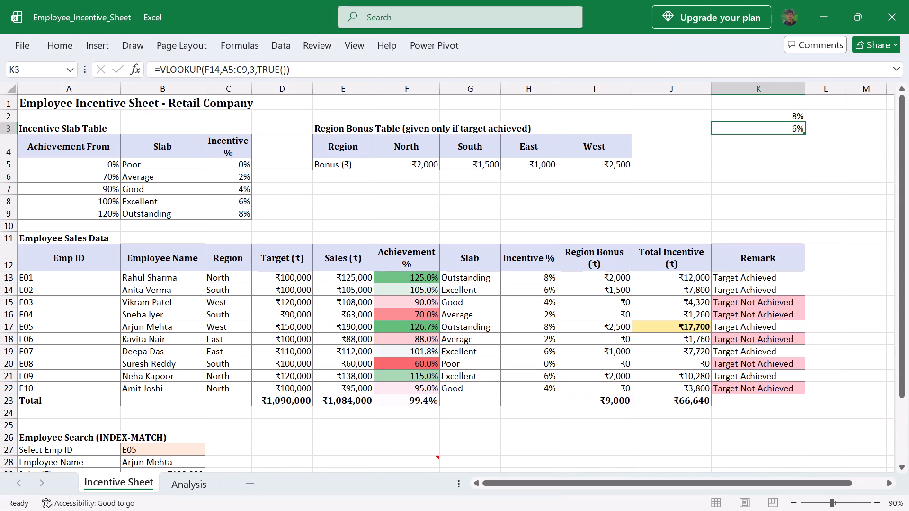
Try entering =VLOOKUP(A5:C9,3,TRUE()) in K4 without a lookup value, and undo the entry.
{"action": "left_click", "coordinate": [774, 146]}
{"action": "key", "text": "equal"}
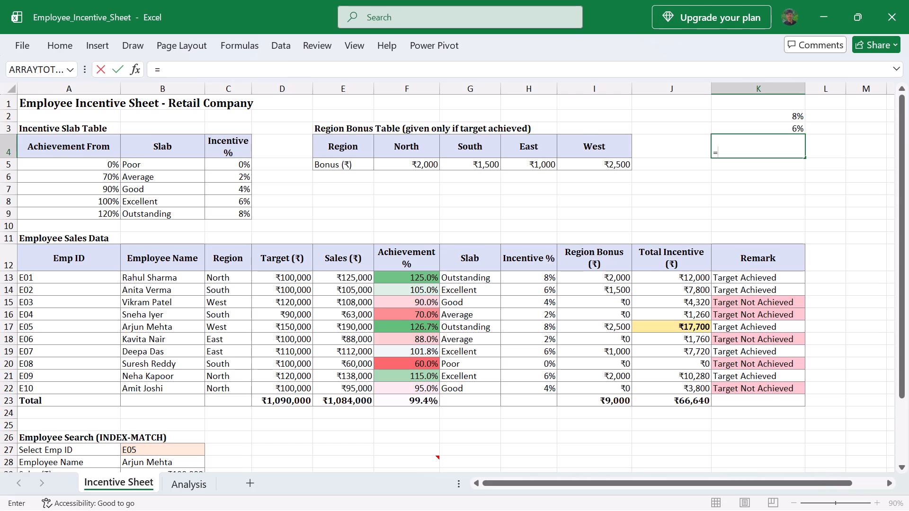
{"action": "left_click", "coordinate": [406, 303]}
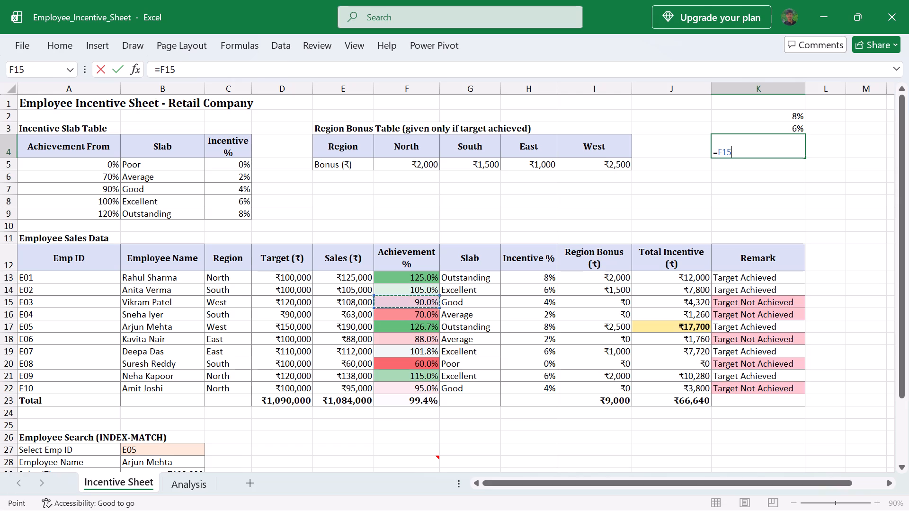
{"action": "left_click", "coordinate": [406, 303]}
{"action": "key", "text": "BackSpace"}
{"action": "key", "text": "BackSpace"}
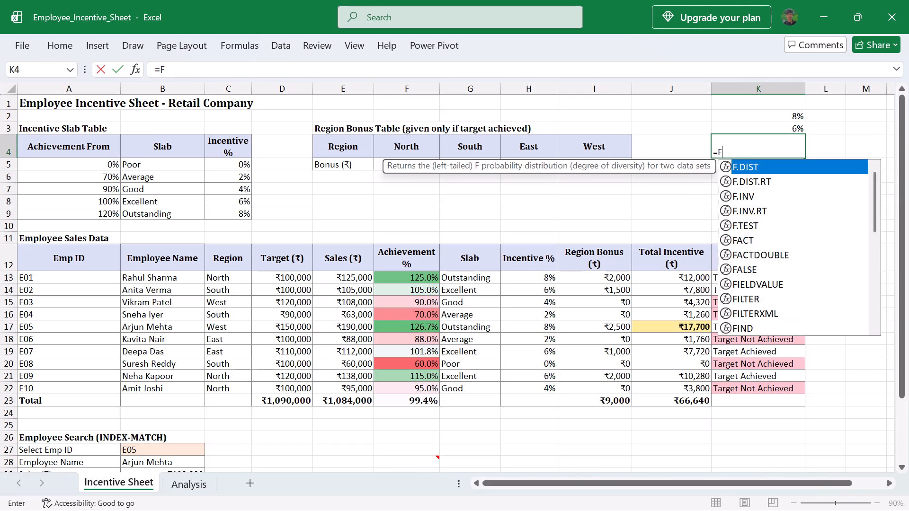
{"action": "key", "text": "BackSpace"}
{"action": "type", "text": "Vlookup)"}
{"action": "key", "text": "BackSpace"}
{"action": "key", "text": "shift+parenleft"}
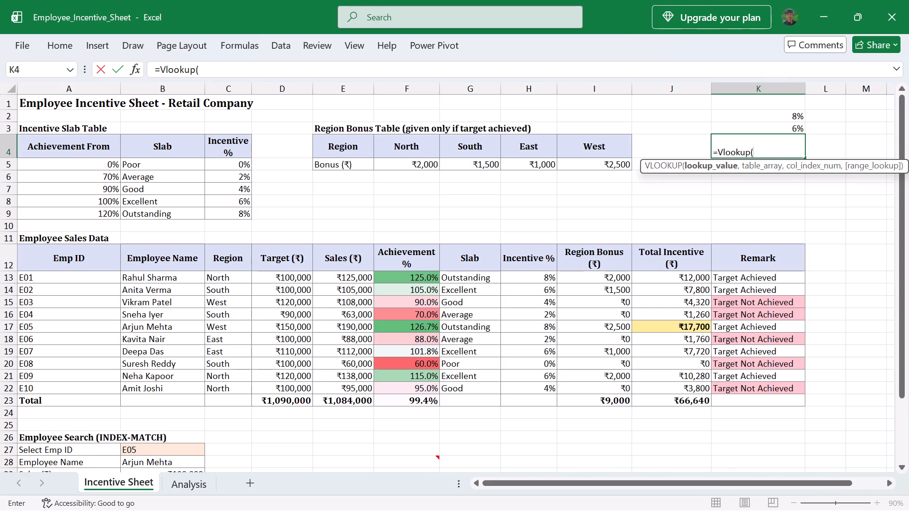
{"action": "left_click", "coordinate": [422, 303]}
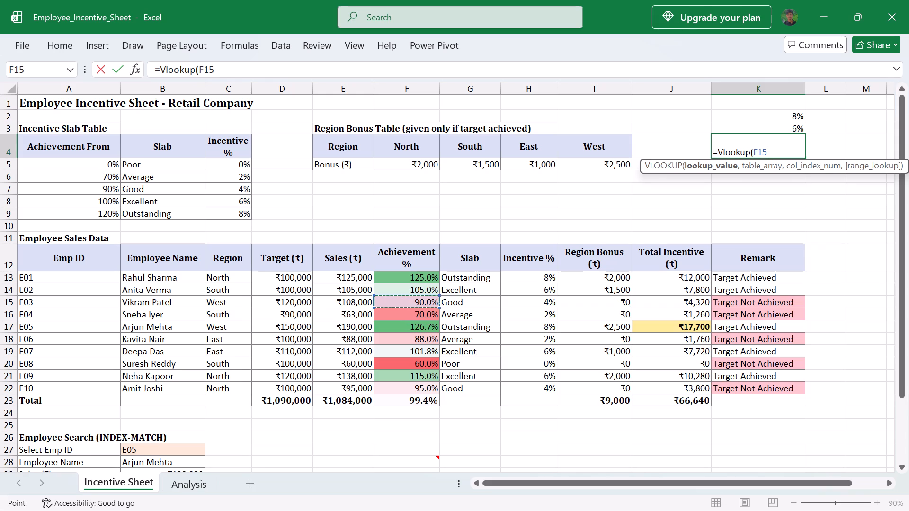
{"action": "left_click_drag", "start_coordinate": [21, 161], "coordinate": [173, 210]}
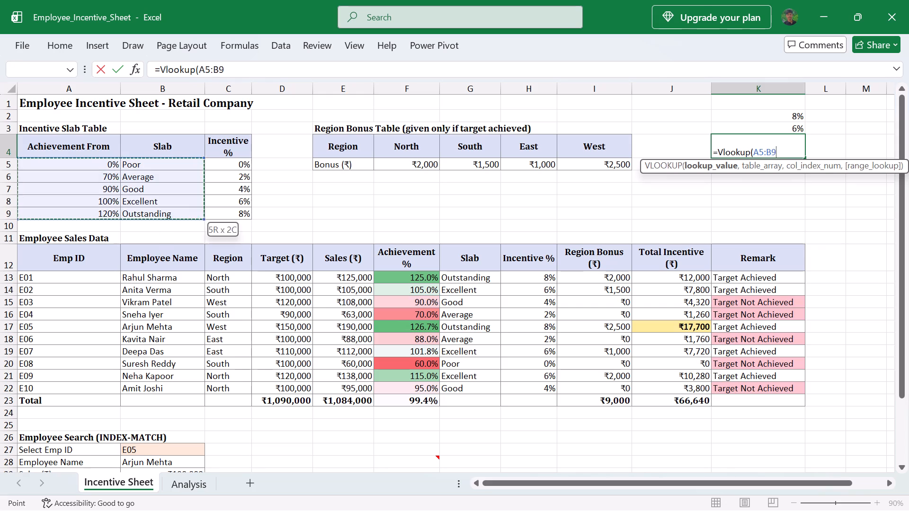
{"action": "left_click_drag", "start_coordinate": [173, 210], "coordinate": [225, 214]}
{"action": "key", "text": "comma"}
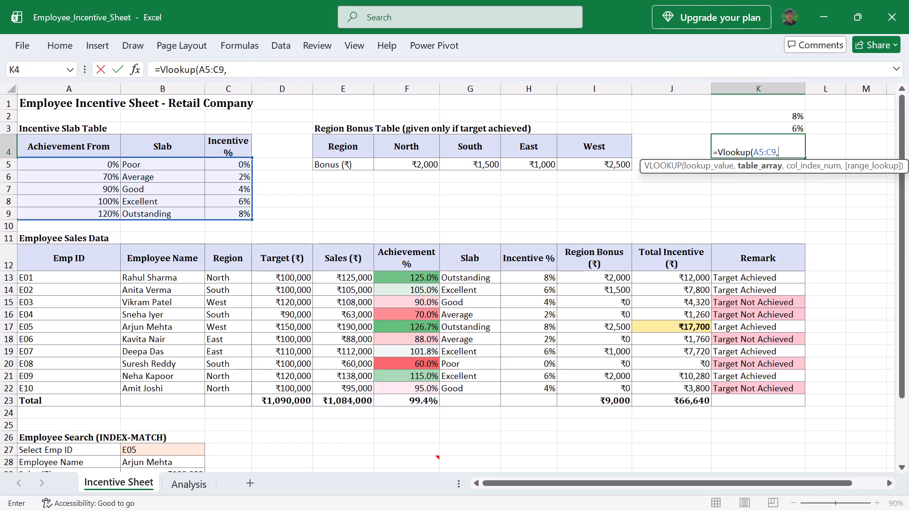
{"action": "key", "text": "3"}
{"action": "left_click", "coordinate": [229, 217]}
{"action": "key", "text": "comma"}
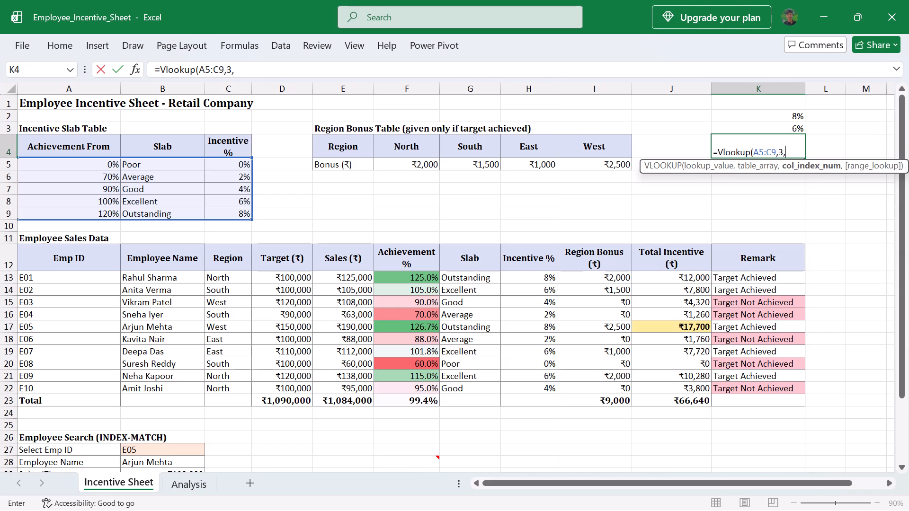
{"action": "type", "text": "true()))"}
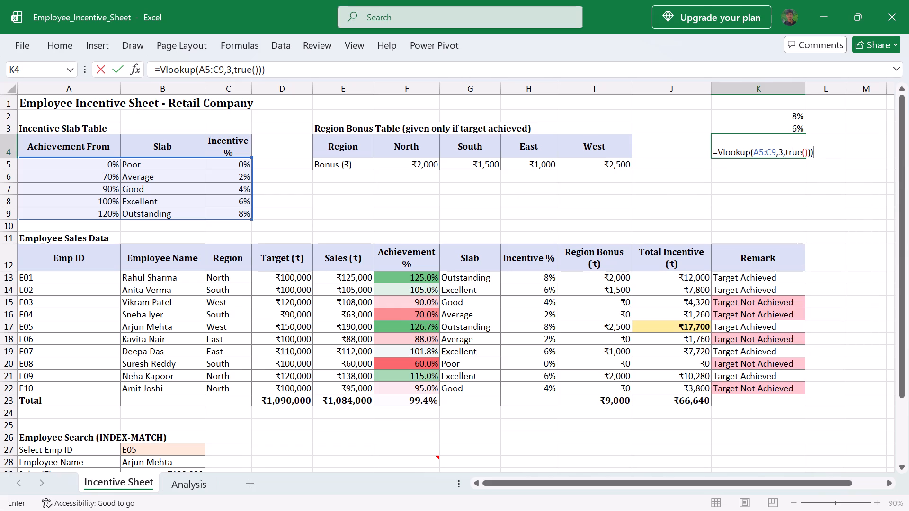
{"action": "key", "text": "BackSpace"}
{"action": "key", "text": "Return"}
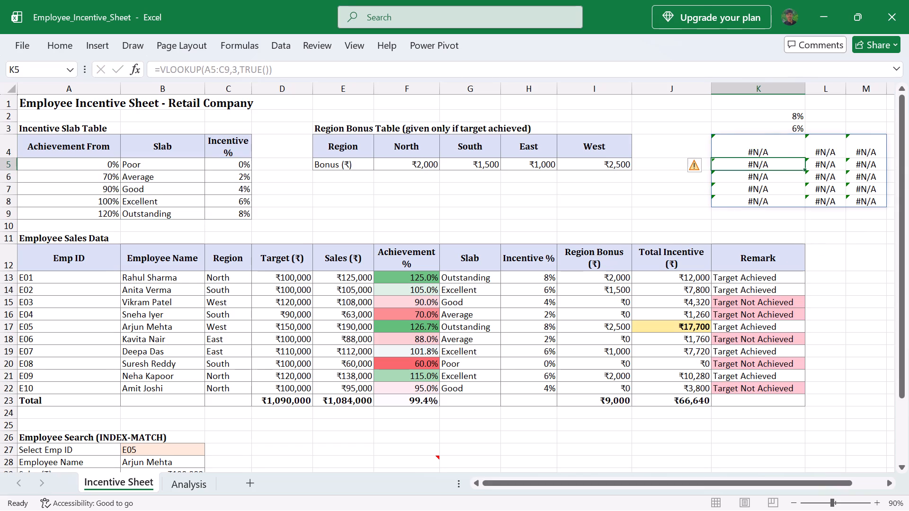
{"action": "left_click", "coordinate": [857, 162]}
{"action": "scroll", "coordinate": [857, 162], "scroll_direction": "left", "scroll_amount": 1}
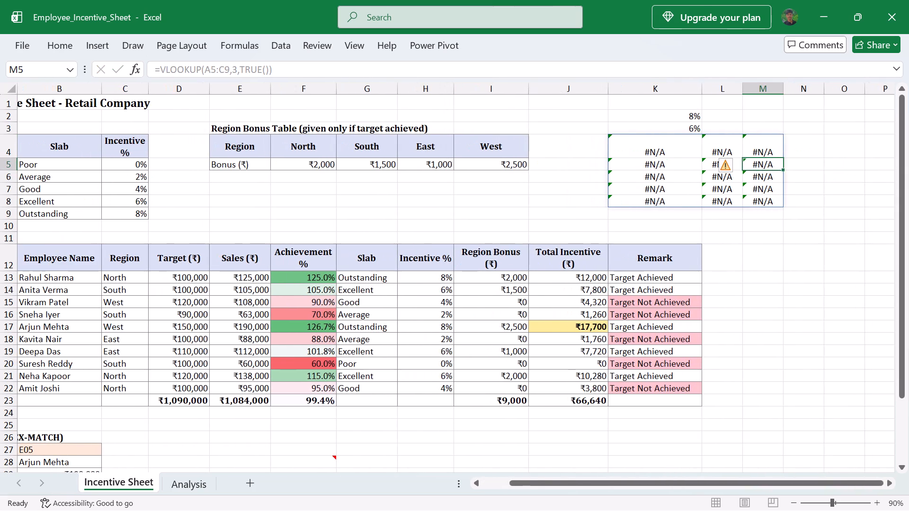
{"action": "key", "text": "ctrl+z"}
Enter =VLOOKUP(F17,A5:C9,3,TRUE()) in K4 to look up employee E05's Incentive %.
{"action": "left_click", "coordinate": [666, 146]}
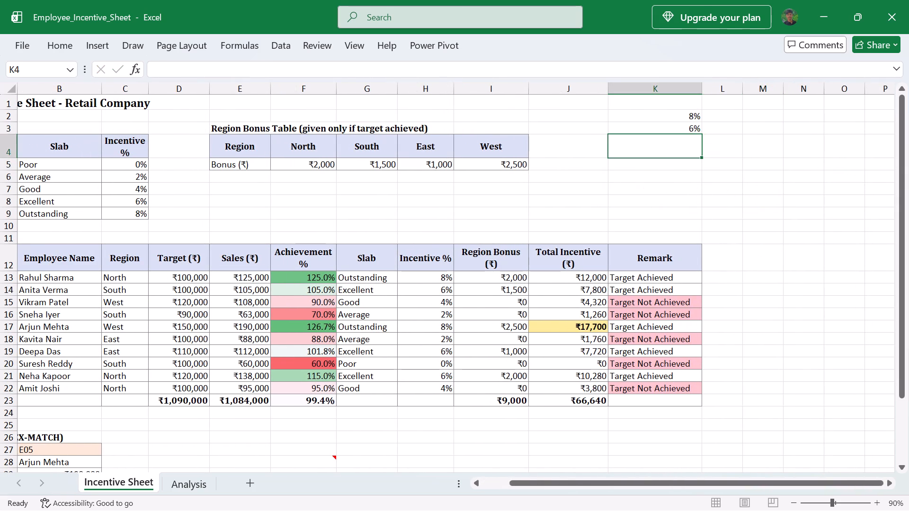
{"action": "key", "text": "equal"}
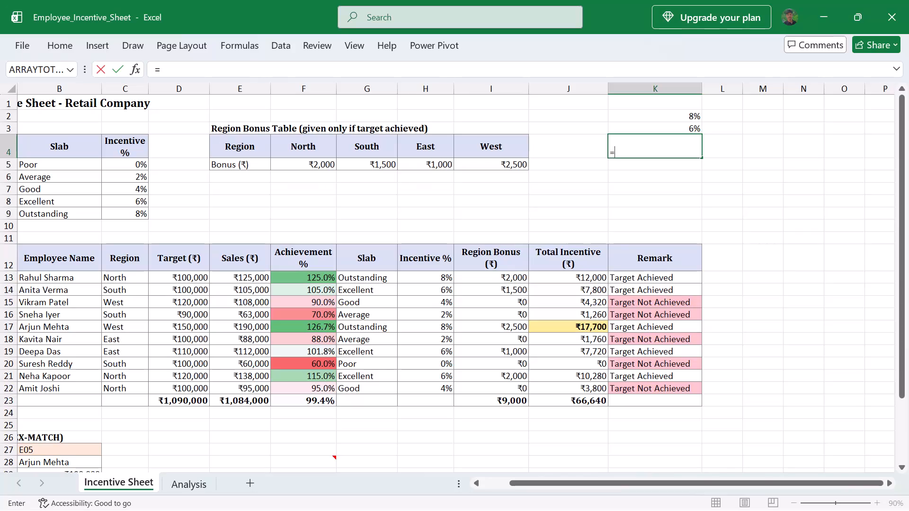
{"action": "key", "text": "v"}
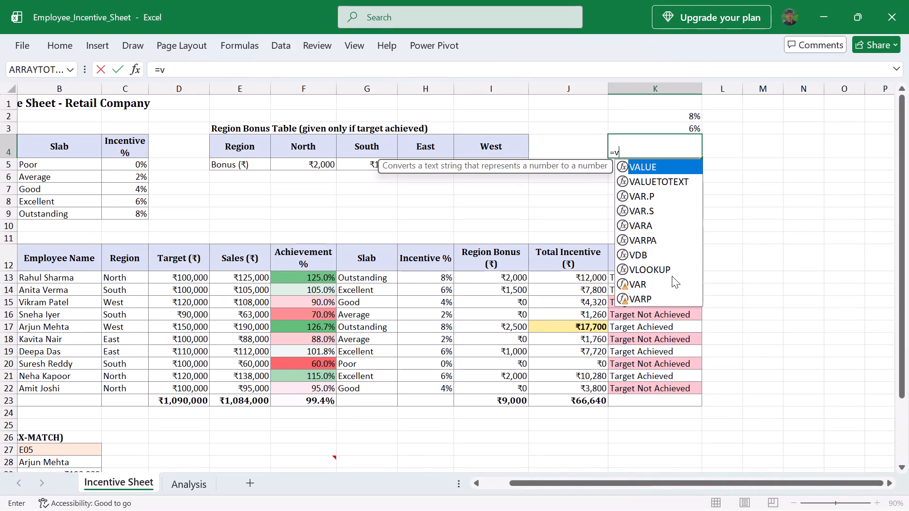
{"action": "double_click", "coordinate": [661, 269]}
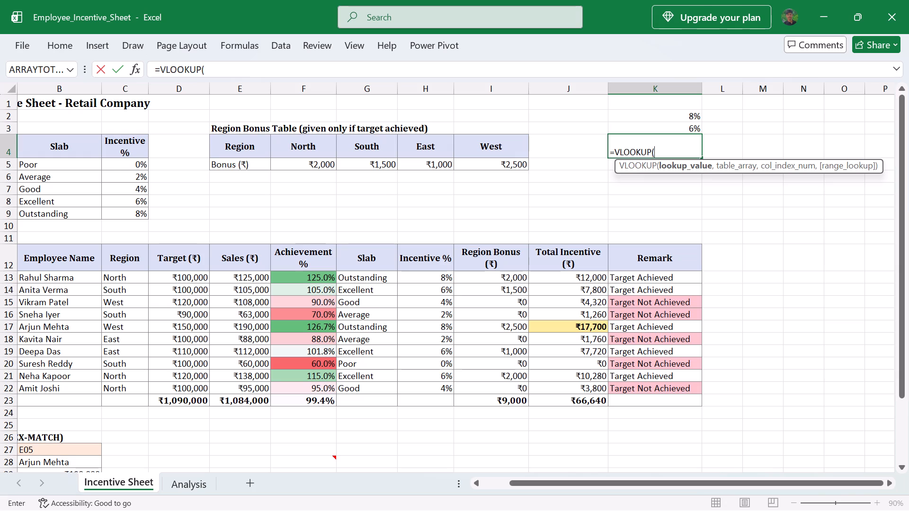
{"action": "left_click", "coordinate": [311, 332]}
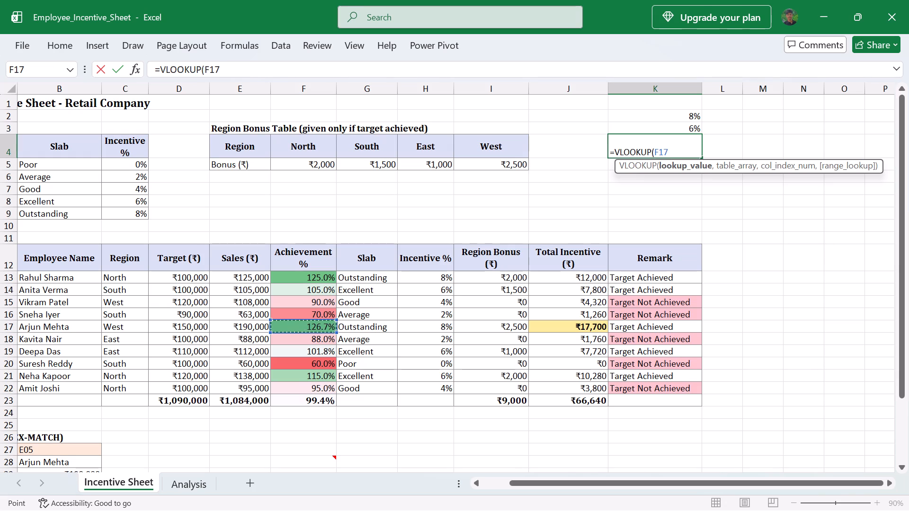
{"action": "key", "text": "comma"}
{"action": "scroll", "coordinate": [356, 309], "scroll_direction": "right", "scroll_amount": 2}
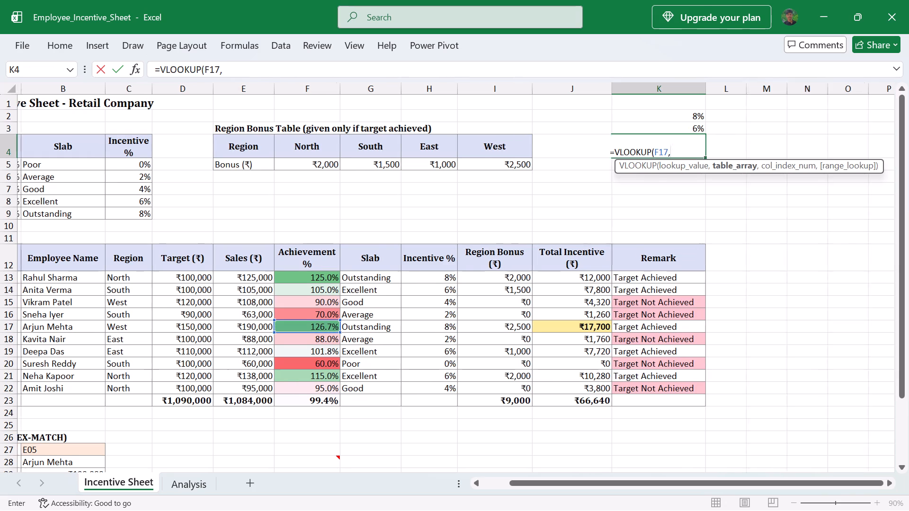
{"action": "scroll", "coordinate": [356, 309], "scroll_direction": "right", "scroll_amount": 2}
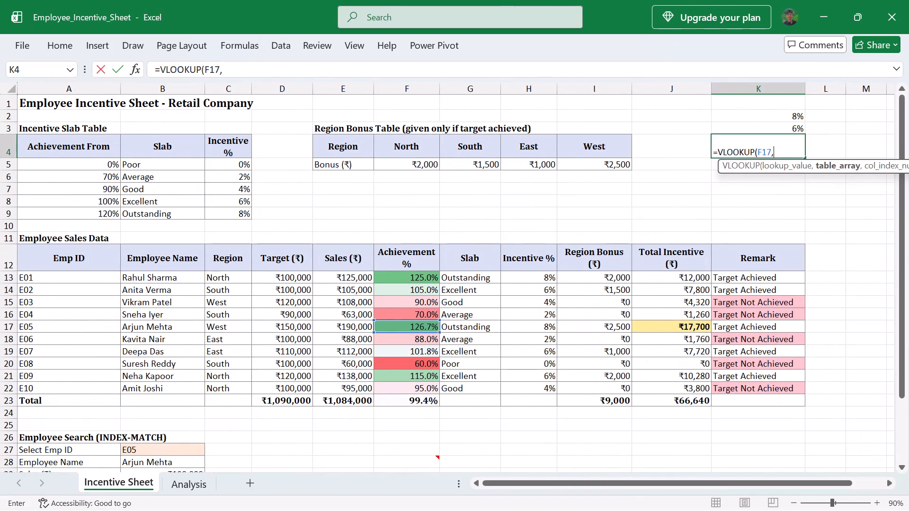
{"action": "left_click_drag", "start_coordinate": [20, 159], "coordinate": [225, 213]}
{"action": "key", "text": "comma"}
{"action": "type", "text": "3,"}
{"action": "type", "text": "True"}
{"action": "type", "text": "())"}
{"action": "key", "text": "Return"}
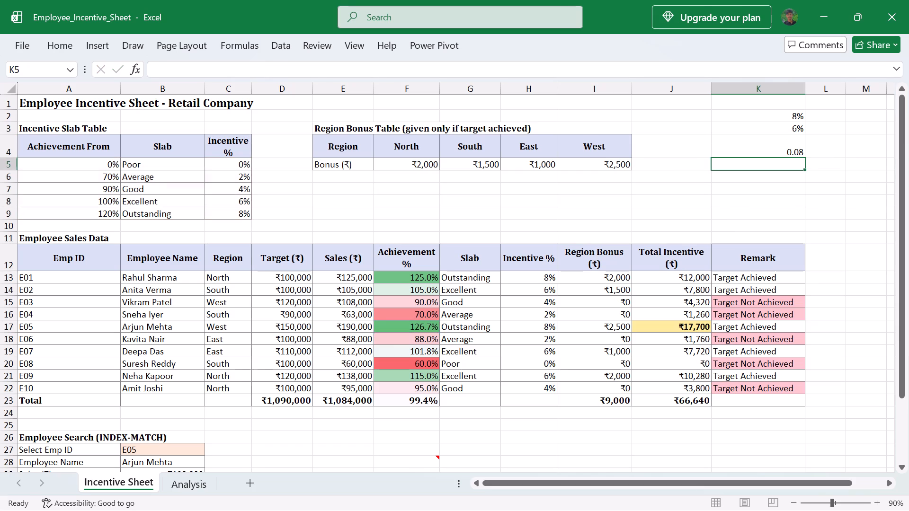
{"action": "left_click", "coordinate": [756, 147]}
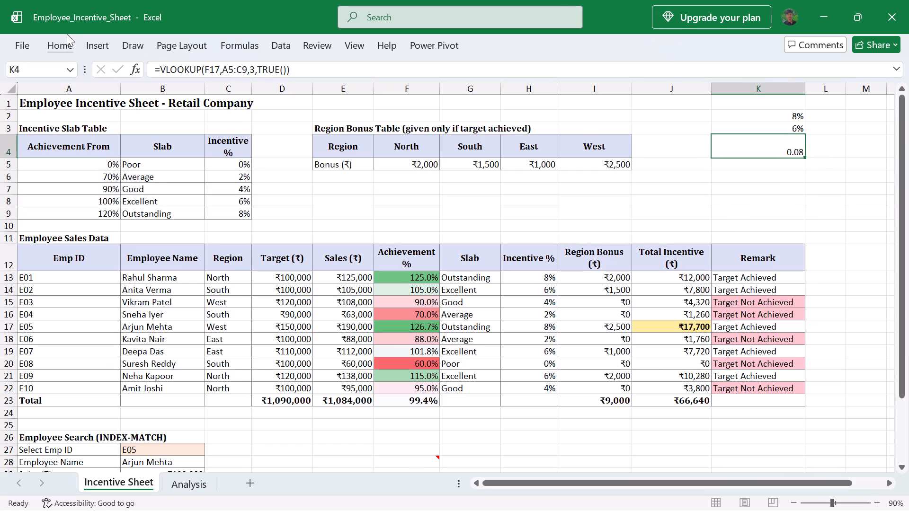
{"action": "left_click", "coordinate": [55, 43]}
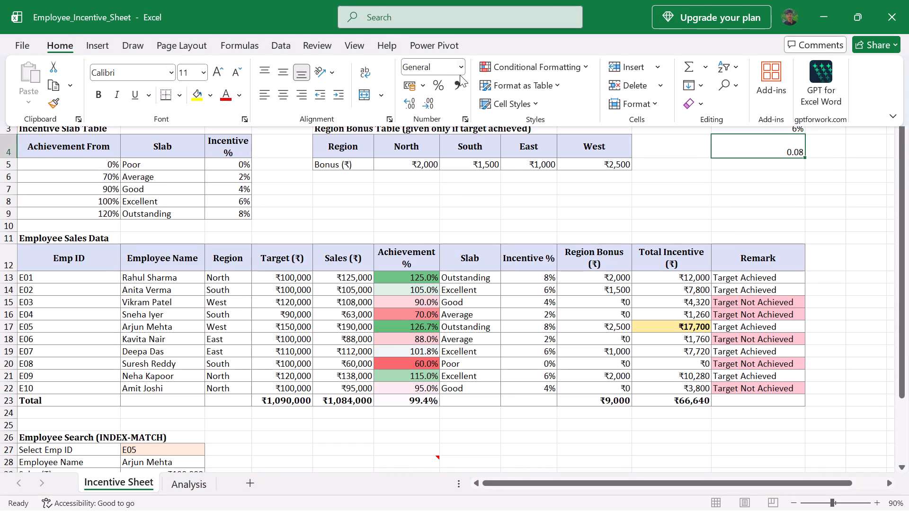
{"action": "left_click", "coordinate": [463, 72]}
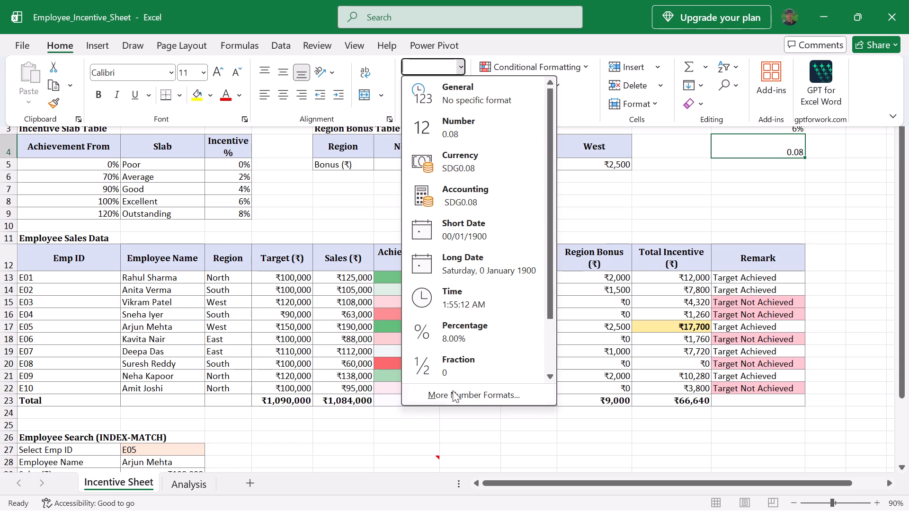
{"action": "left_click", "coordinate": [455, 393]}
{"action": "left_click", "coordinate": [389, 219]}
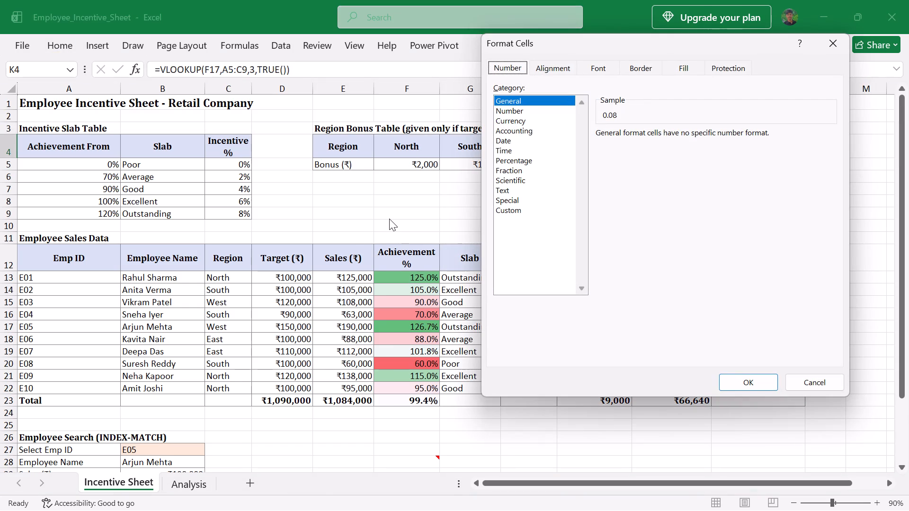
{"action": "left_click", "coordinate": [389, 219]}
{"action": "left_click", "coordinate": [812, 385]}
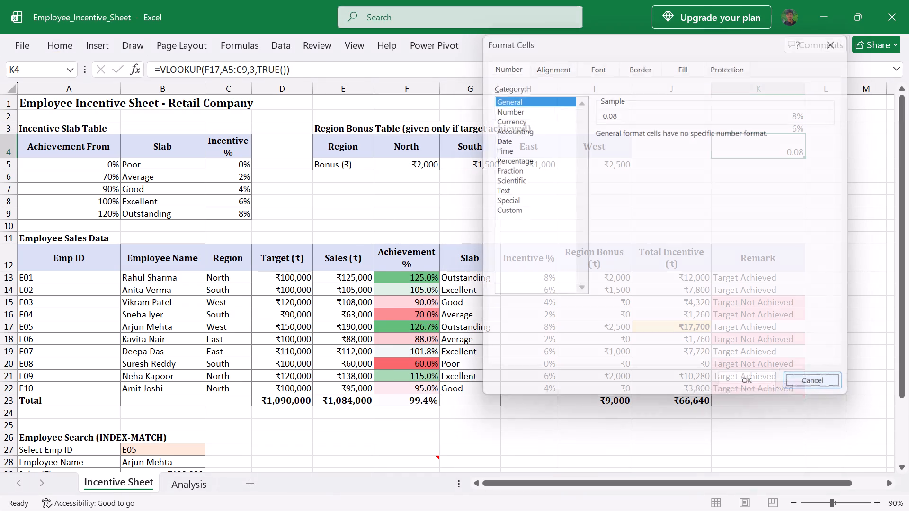
Format the Incentive % lookup in K4 as a percentage.
{"action": "left_click", "coordinate": [60, 41]}
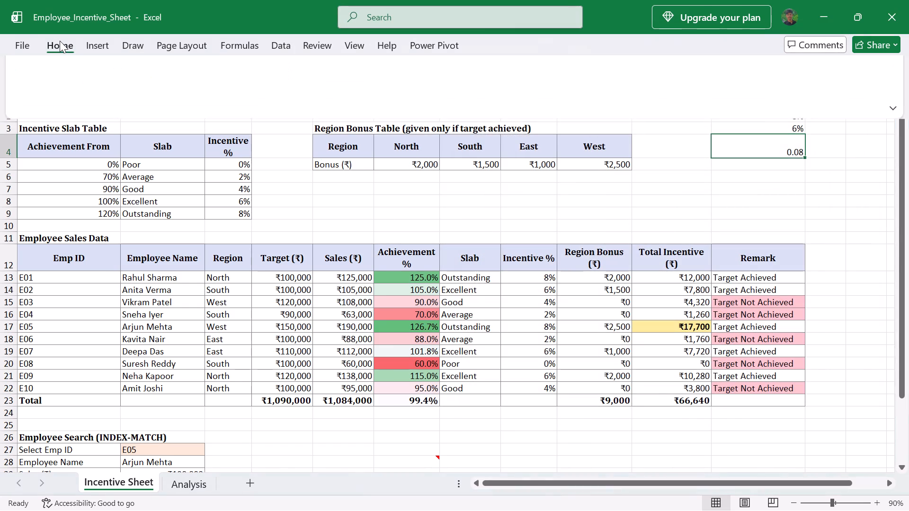
{"action": "left_click", "coordinate": [428, 83]}
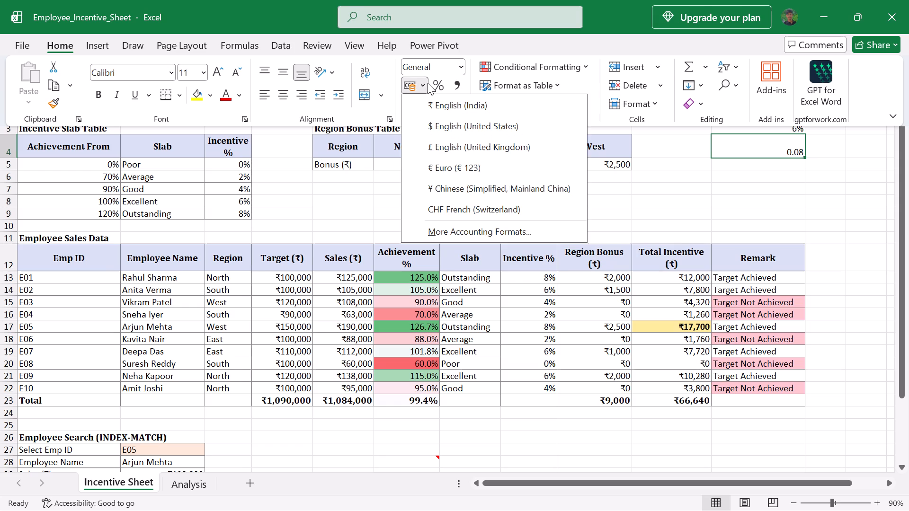
{"action": "left_click", "coordinate": [445, 85]}
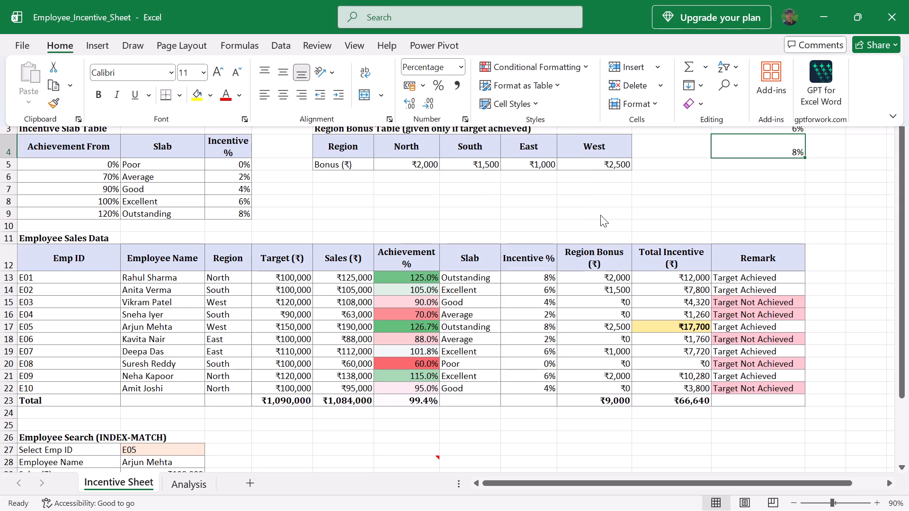
{"action": "left_click", "coordinate": [600, 215]}
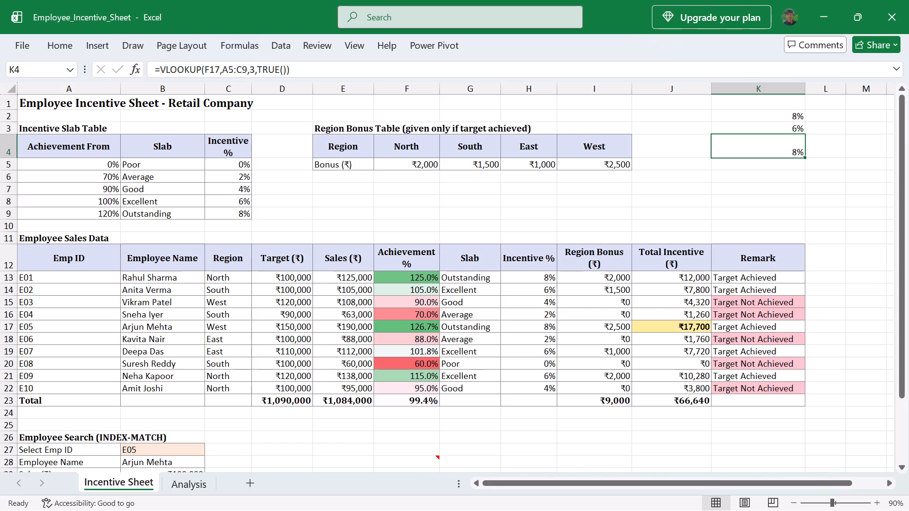
Clear the Incentive % lookup formulas from K4, K3 and K2.
{"action": "left_click", "coordinate": [769, 141]}
{"action": "key", "text": "BackSpace"}
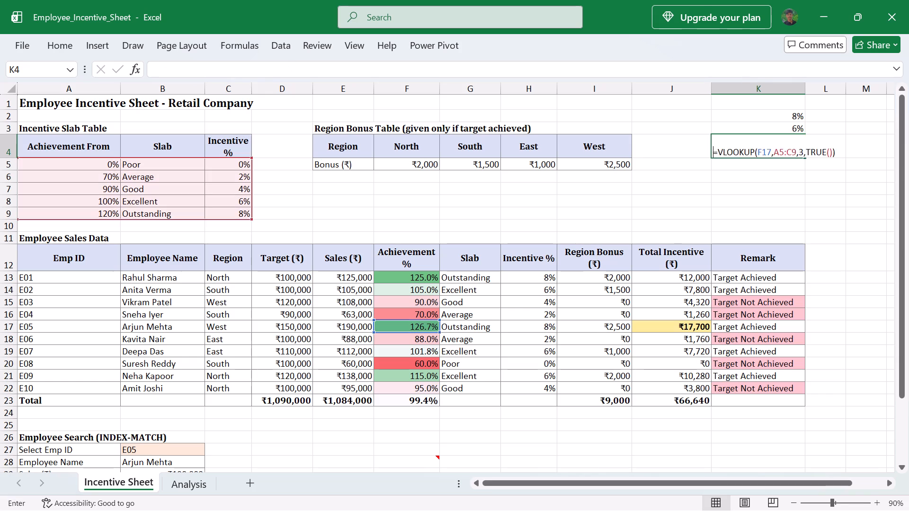
{"action": "key", "text": "Up"}
{"action": "key", "text": "BackSpace"}
{"action": "key", "text": "Up"}
{"action": "key", "text": "BackSpace"}
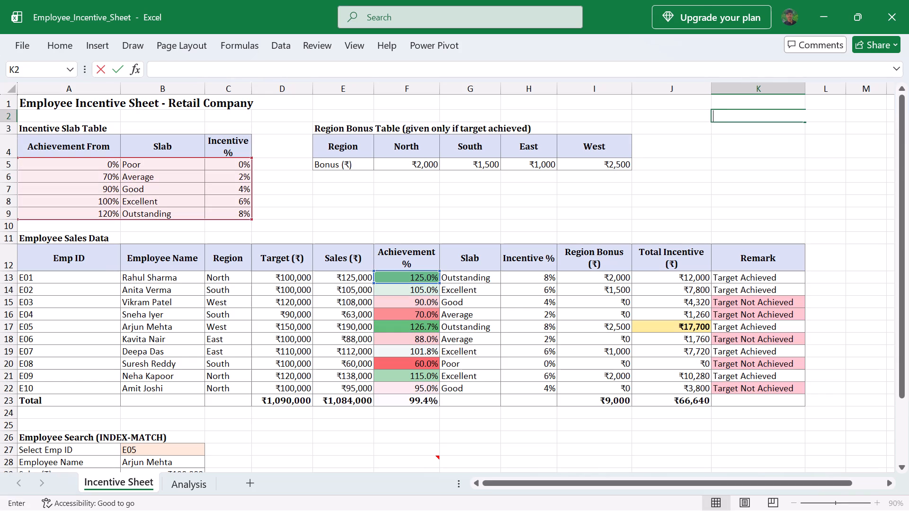
{"action": "left_click", "coordinate": [787, 179]}
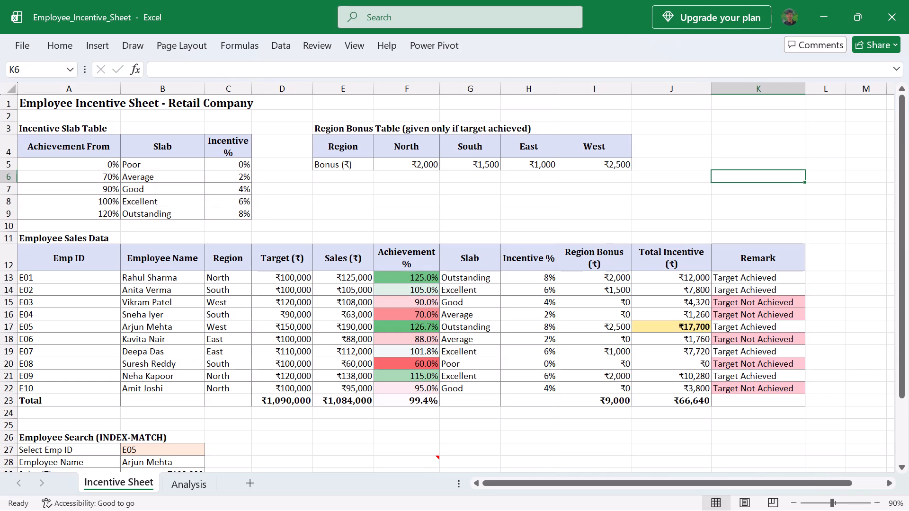
Enter =HLOOKUP(C13,E4:I5,2,FALSE()*0) in K4 to look up the Region Bonus for employee E01's region.
{"action": "left_click", "coordinate": [604, 282]}
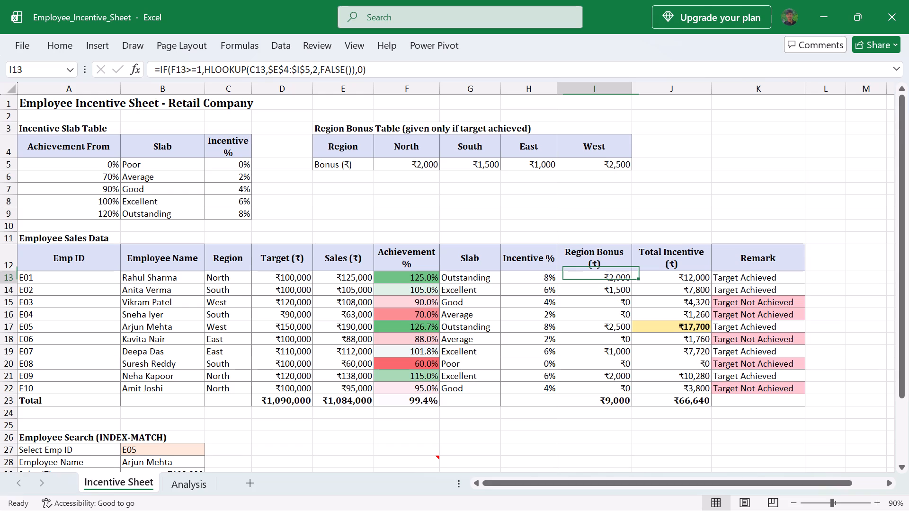
{"action": "left_click", "coordinate": [733, 145]}
{"action": "key", "text": "equal"}
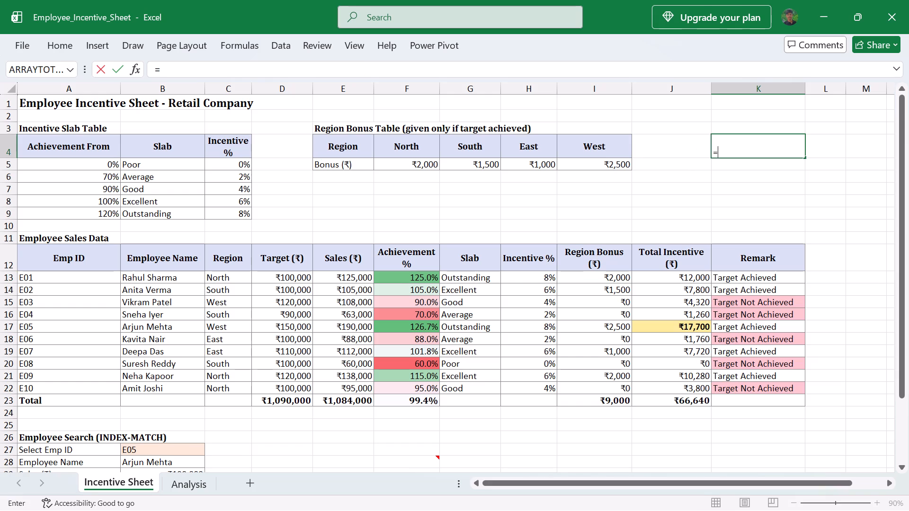
{"action": "type", "text": "Hl"}
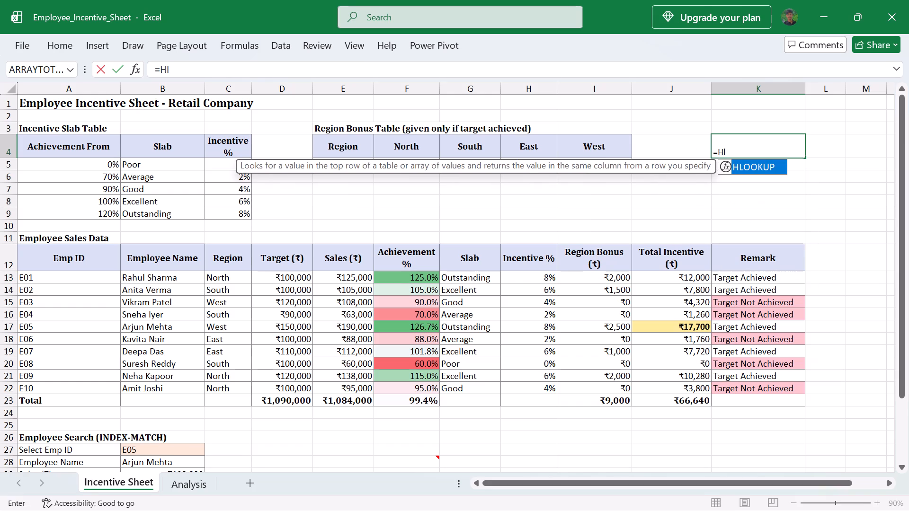
{"action": "double_click", "coordinate": [765, 173]}
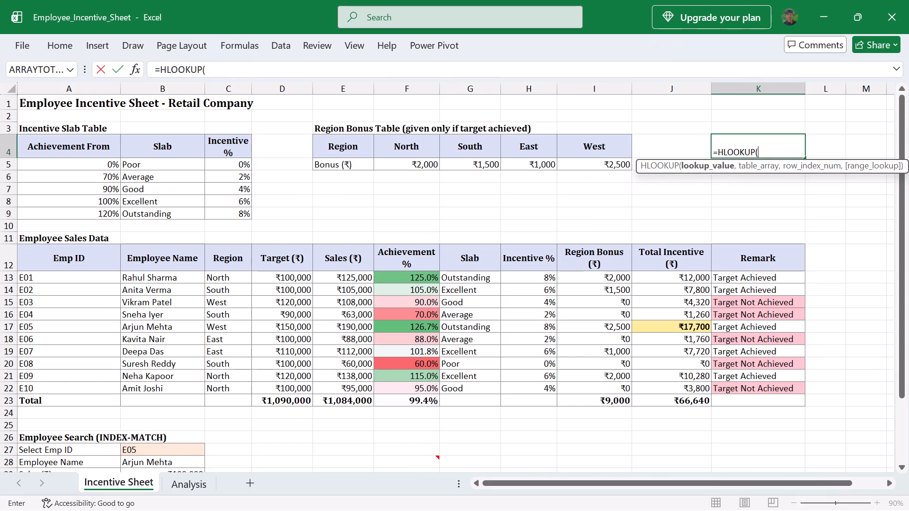
{"action": "left_click", "coordinate": [232, 281]}
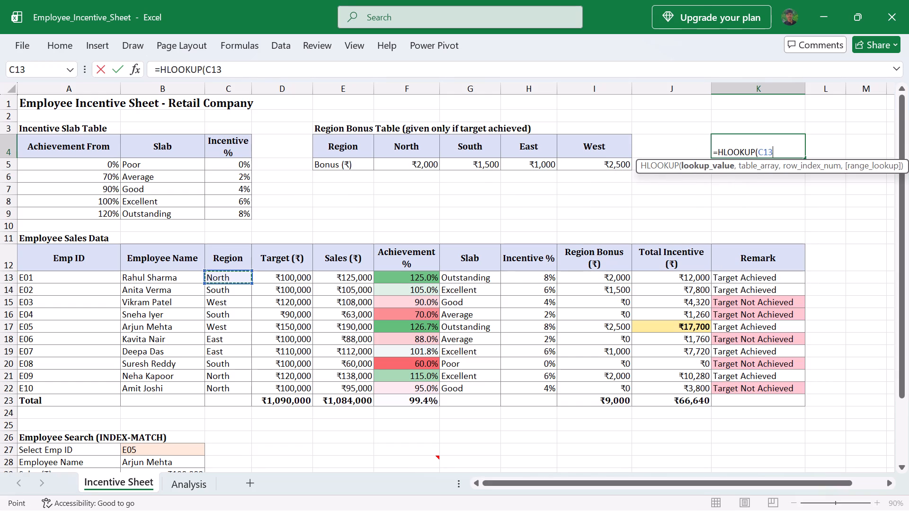
{"action": "key", "text": "comma"}
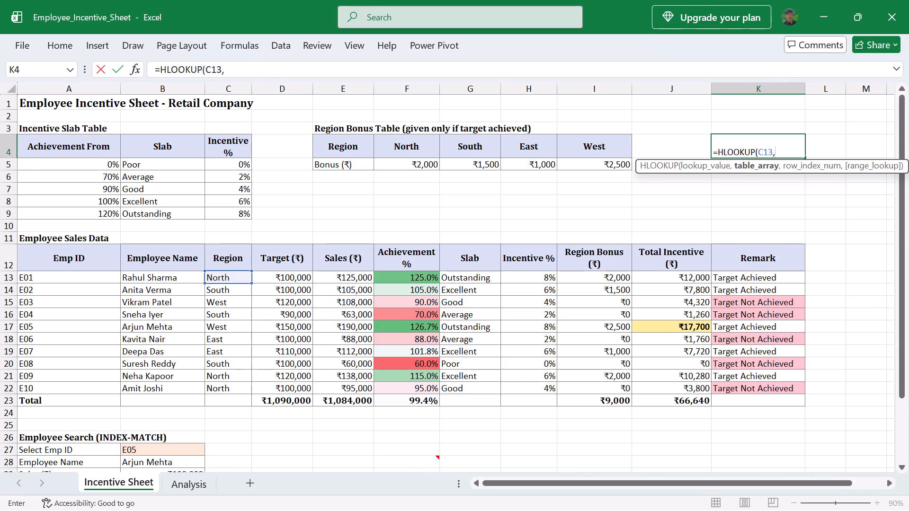
{"action": "left_click_drag", "start_coordinate": [312, 134], "coordinate": [545, 145]}
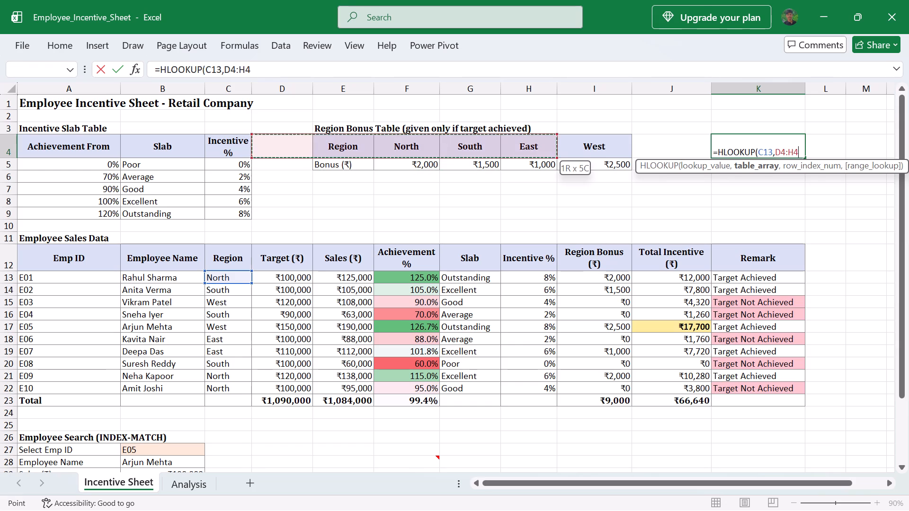
{"action": "left_click_drag", "start_coordinate": [545, 145], "coordinate": [513, 163]}
{"action": "left_click", "coordinate": [401, 174]}
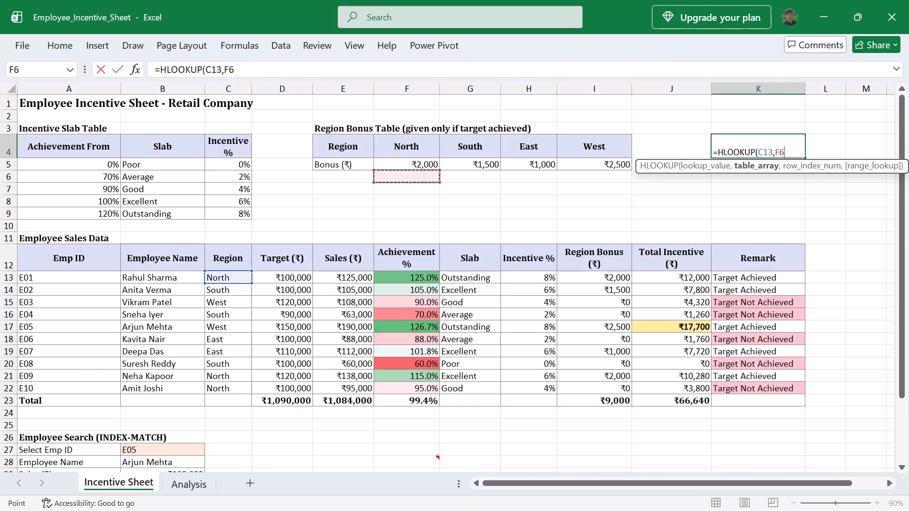
{"action": "key", "text": "BackSpace"}
{"action": "key", "text": "BackSpace"}
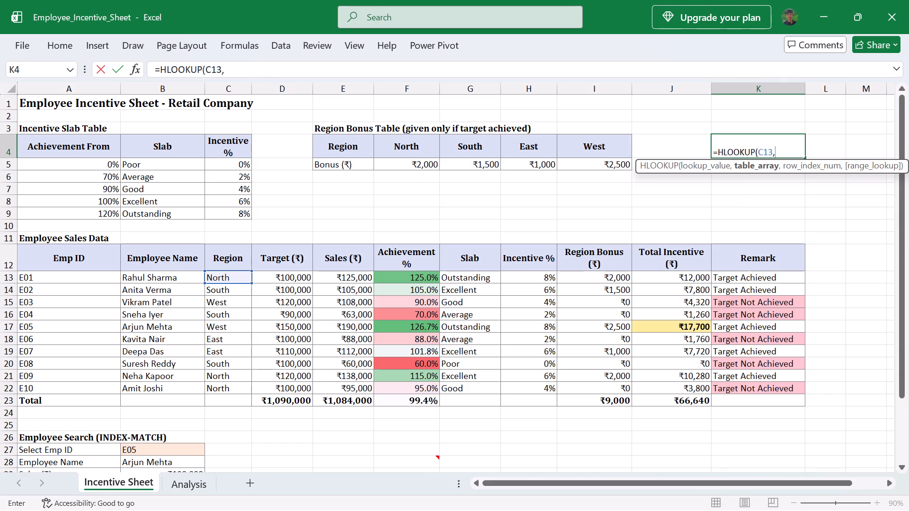
{"action": "left_click_drag", "start_coordinate": [314, 135], "coordinate": [590, 161]}
{"action": "key", "text": "comma"}
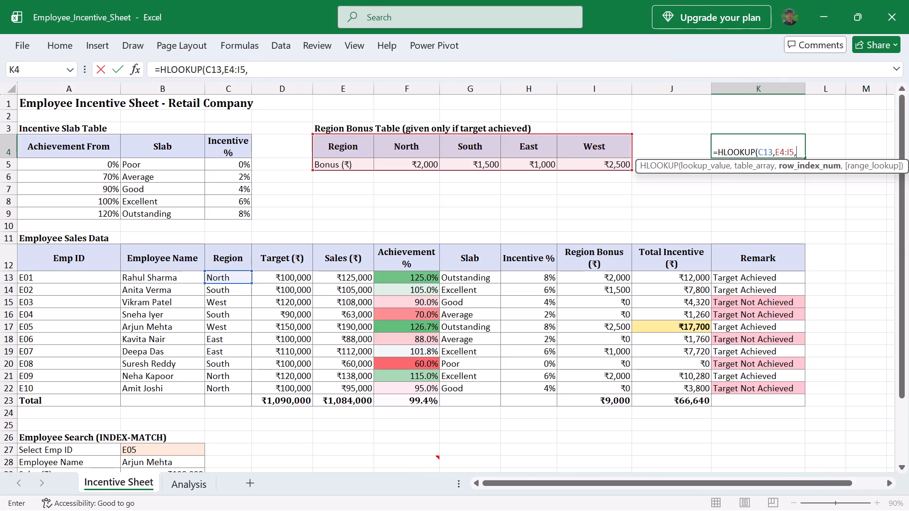
{"action": "key", "text": "2"}
{"action": "key", "text": "comma"}
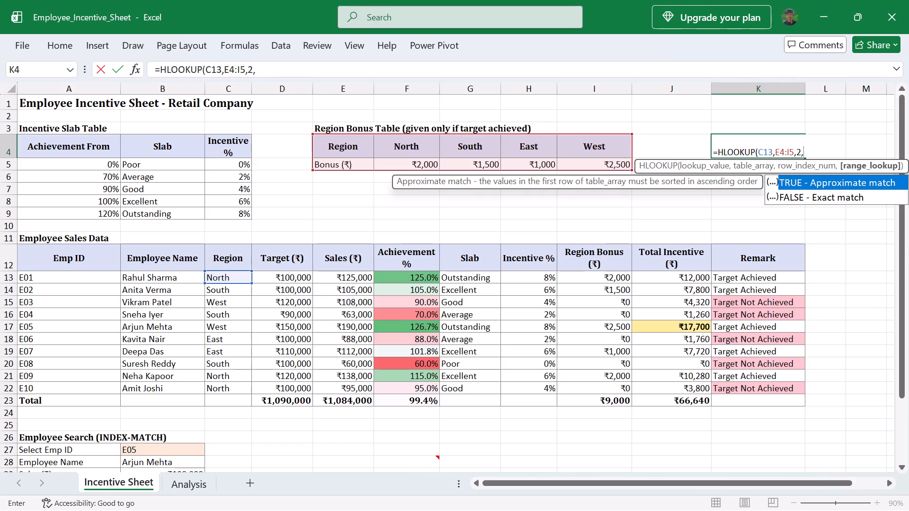
{"action": "type", "text": "False"}
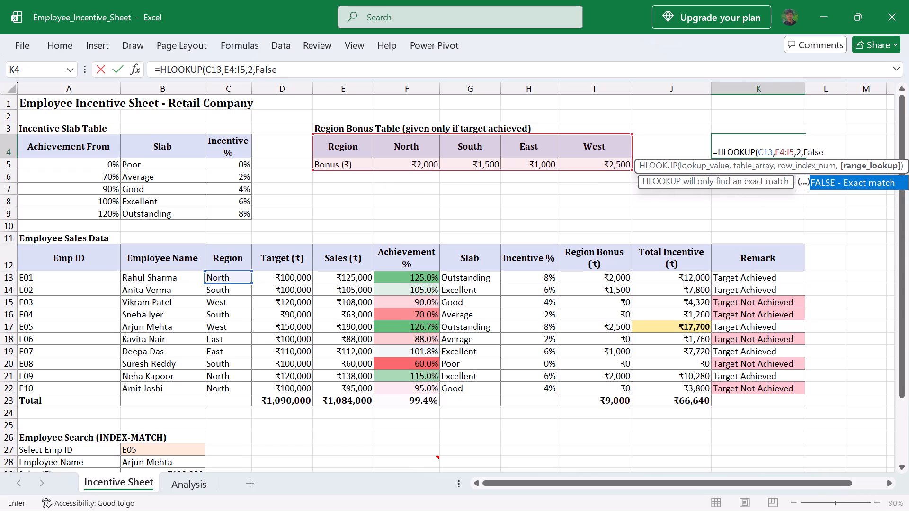
{"action": "key", "text": "shift+parenleft"}
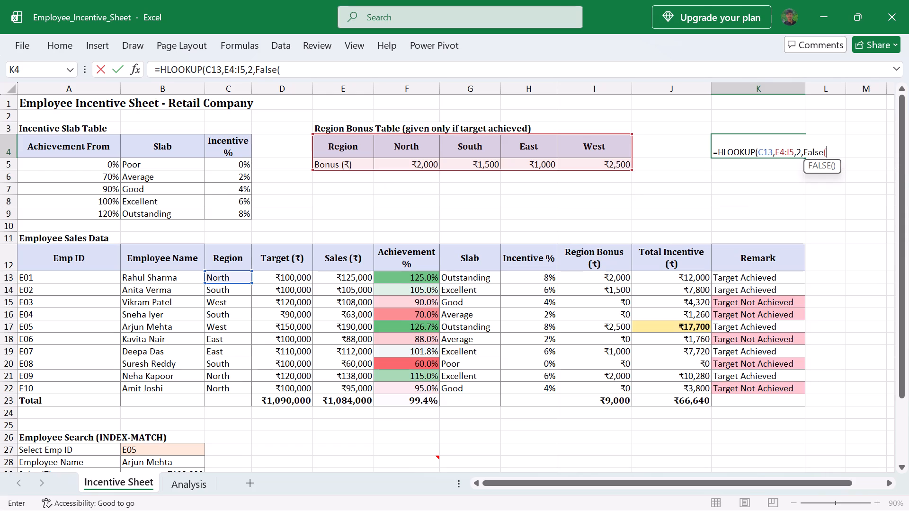
{"action": "key", "text": "0"}
{"action": "key", "text": "BackSpace"}
{"action": "key", "text": "shift+parenright"}
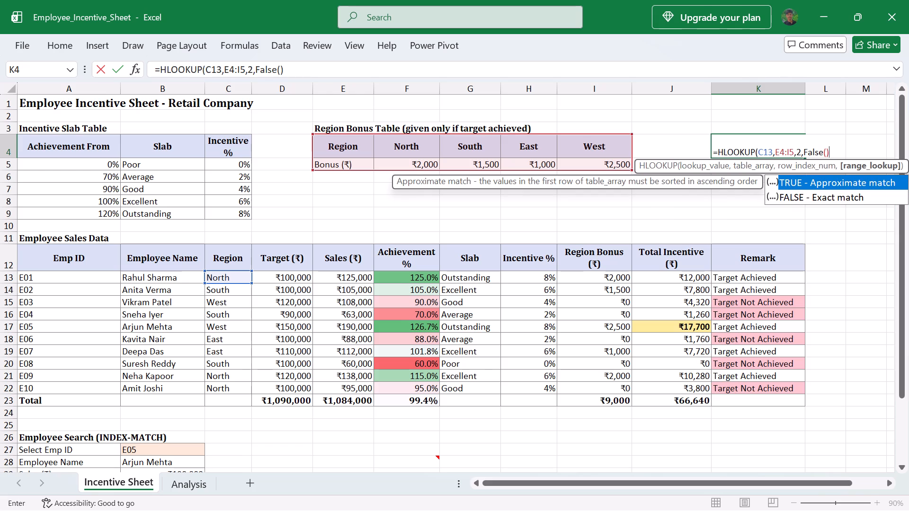
{"action": "type", "text": "0)"}
{"action": "key", "text": "Return"}
{"action": "left_click", "coordinate": [488, 318]}
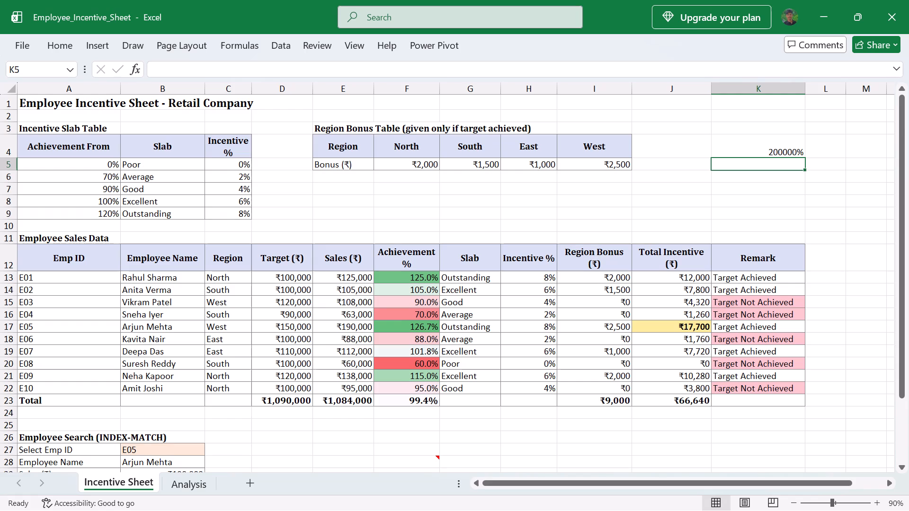
Format the Region Bonus lookup in K4 as currency with one decimal place and the ₹ Hindi symbol.
{"action": "left_click", "coordinate": [778, 148]}
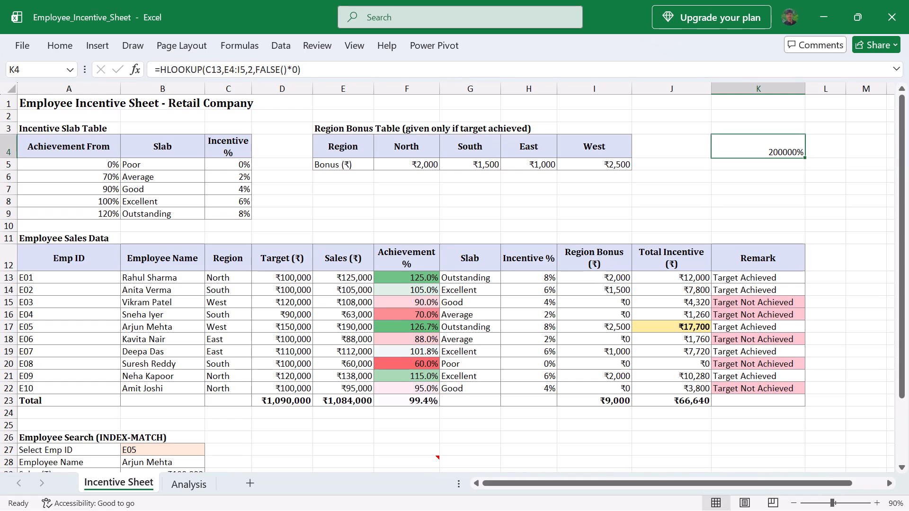
{"action": "left_click", "coordinate": [54, 42]}
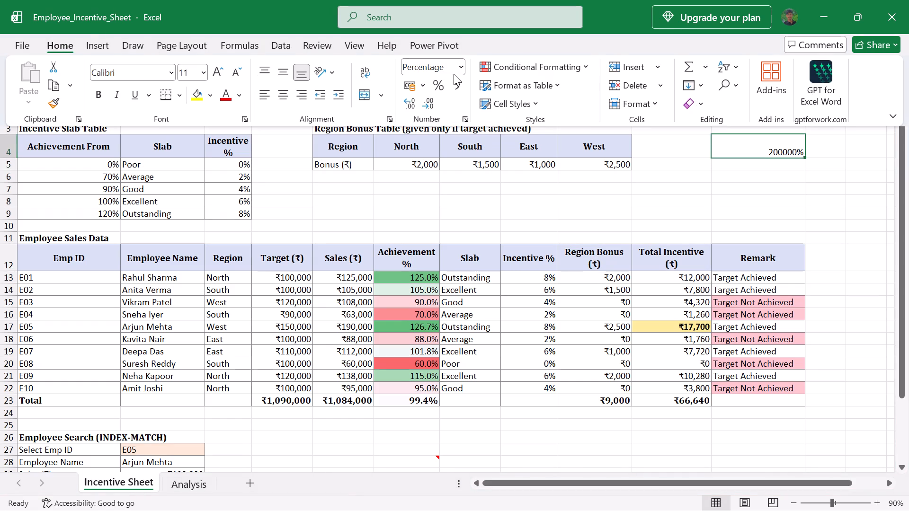
{"action": "left_click", "coordinate": [441, 80]}
{"action": "left_click", "coordinate": [441, 80]}
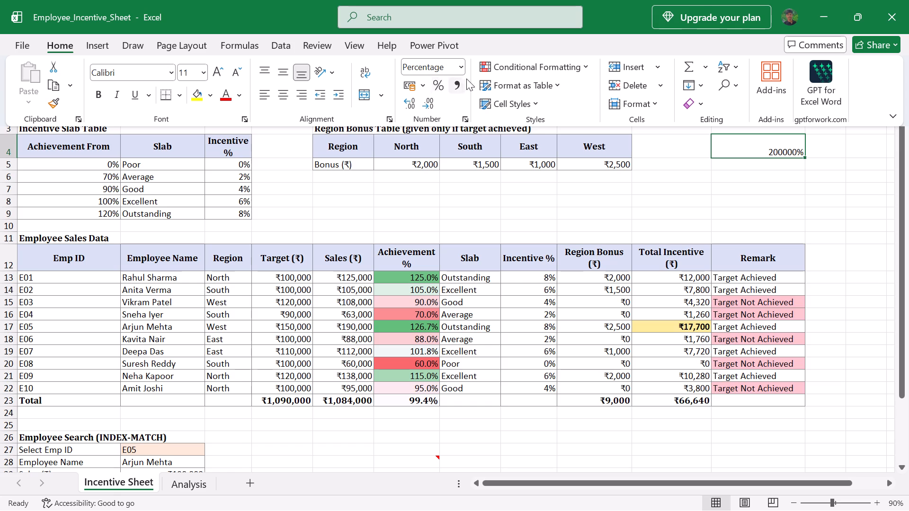
{"action": "left_click", "coordinate": [462, 70]}
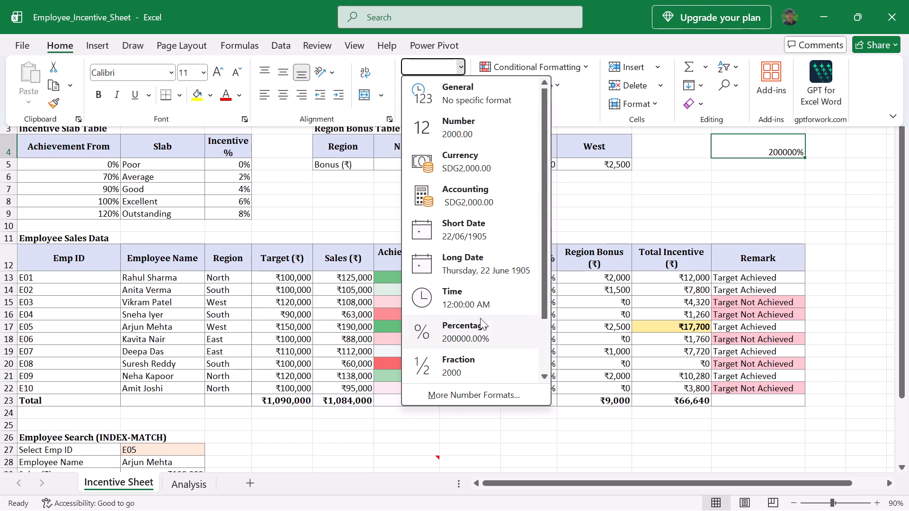
{"action": "left_click", "coordinate": [466, 396]}
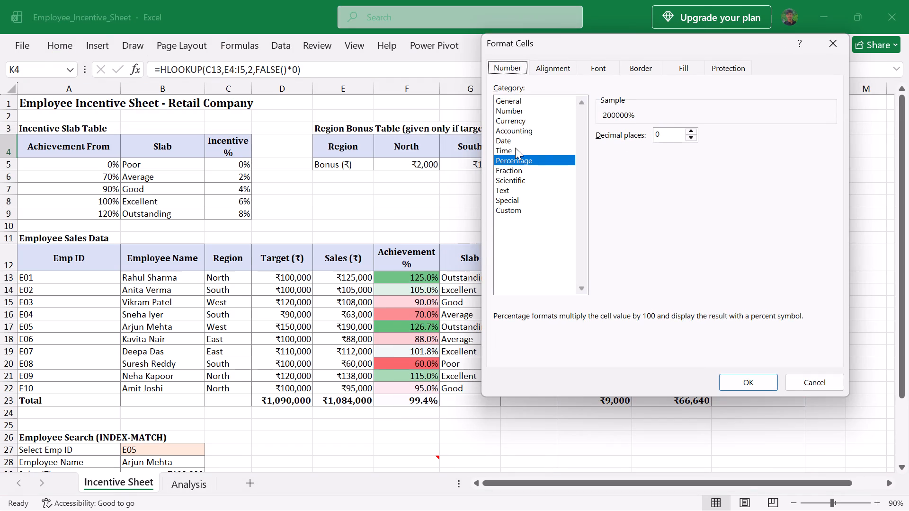
{"action": "left_click", "coordinate": [517, 120]}
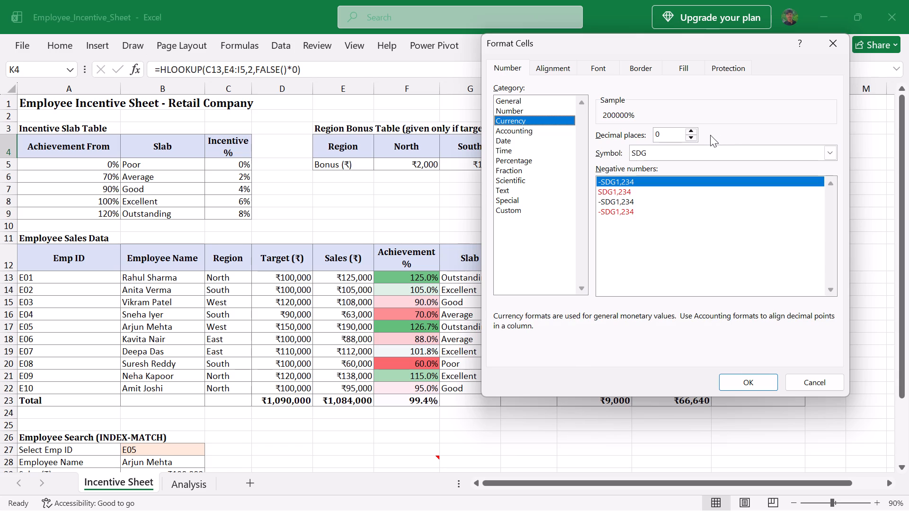
{"action": "left_click", "coordinate": [694, 135]}
{"action": "left_click", "coordinate": [693, 128]}
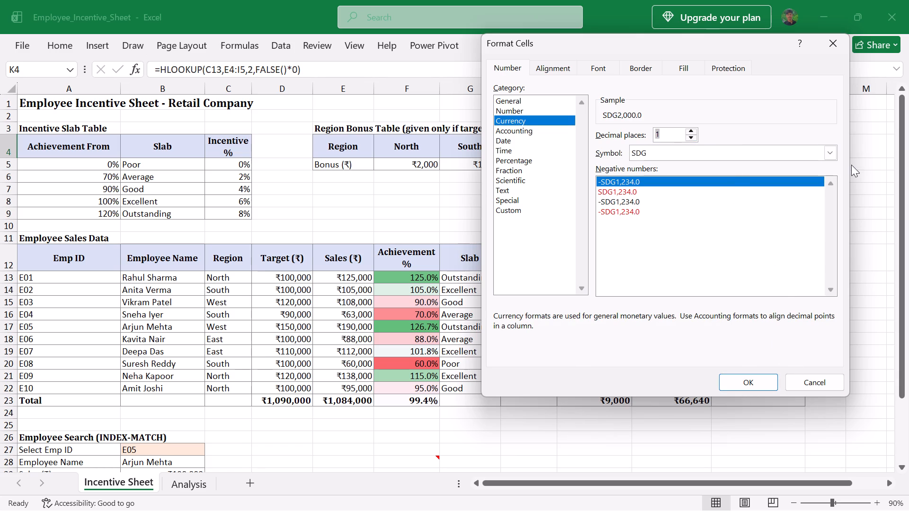
{"action": "left_click", "coordinate": [831, 159]}
{"action": "scroll", "coordinate": [734, 261], "scroll_direction": "down", "scroll_amount": 15}
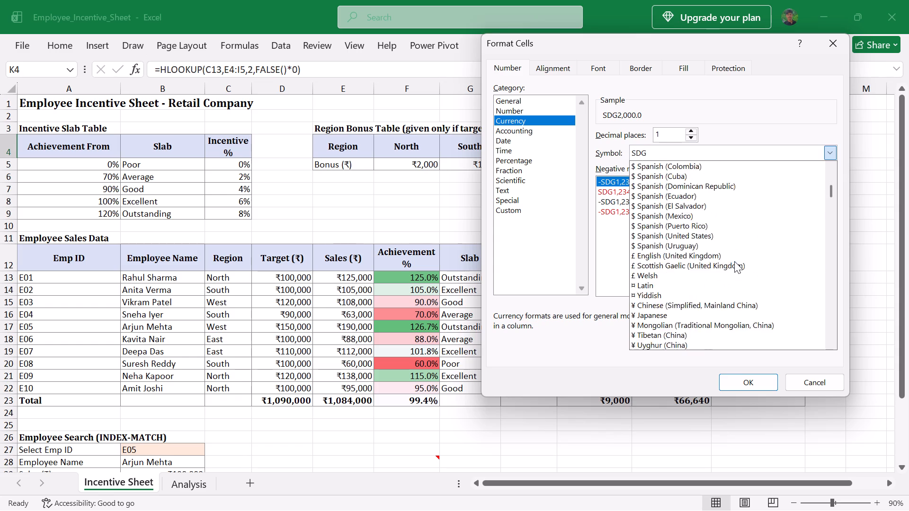
{"action": "scroll", "coordinate": [734, 261], "scroll_direction": "down", "scroll_amount": 14}
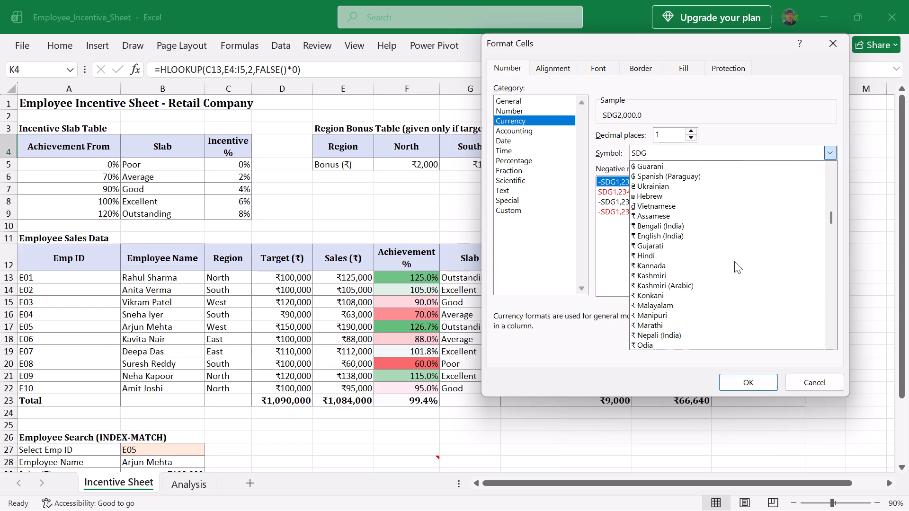
{"action": "left_click", "coordinate": [666, 251]}
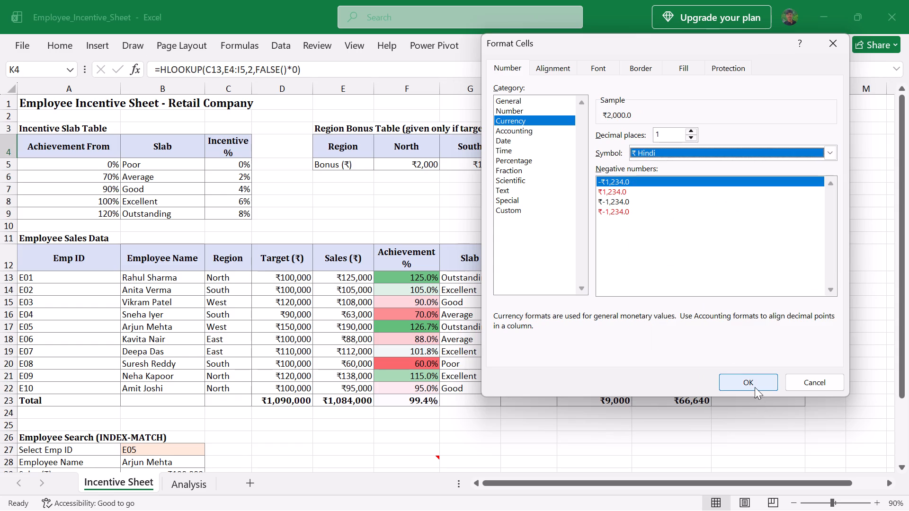
{"action": "left_click", "coordinate": [755, 387]}
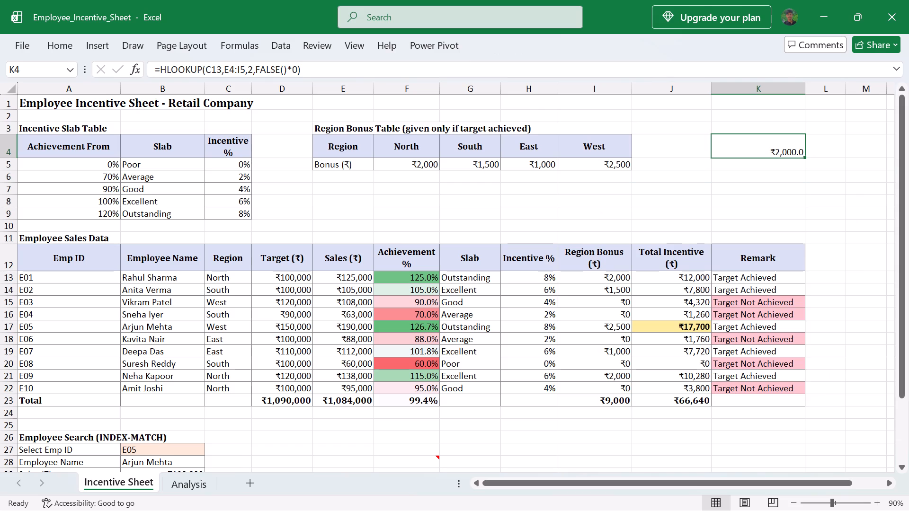
Set the currency format in K4 to show no decimal places.
{"action": "left_click", "coordinate": [66, 44]}
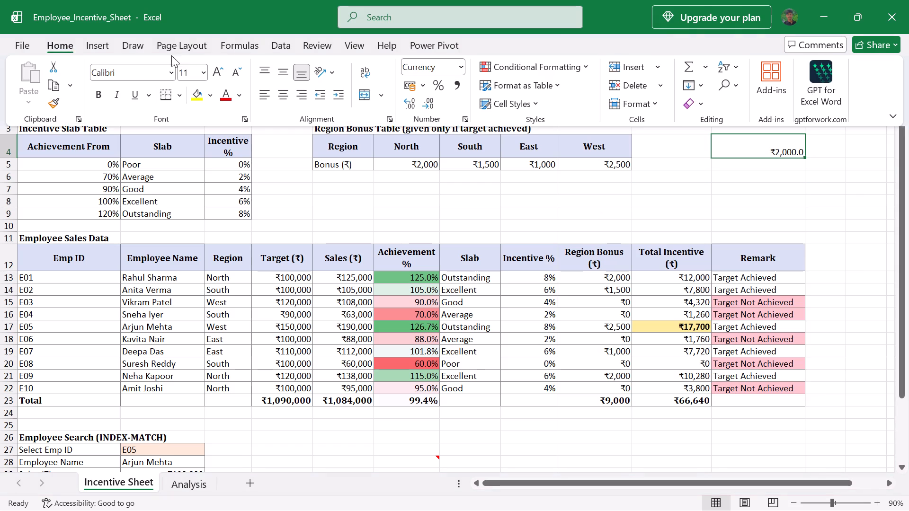
{"action": "left_click", "coordinate": [411, 104]}
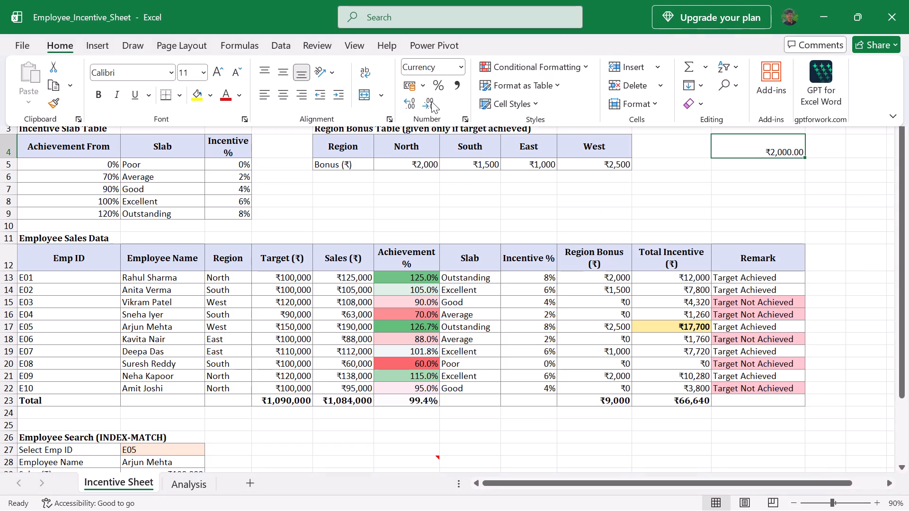
{"action": "double_click", "coordinate": [433, 101]}
{"action": "left_click", "coordinate": [577, 179]}
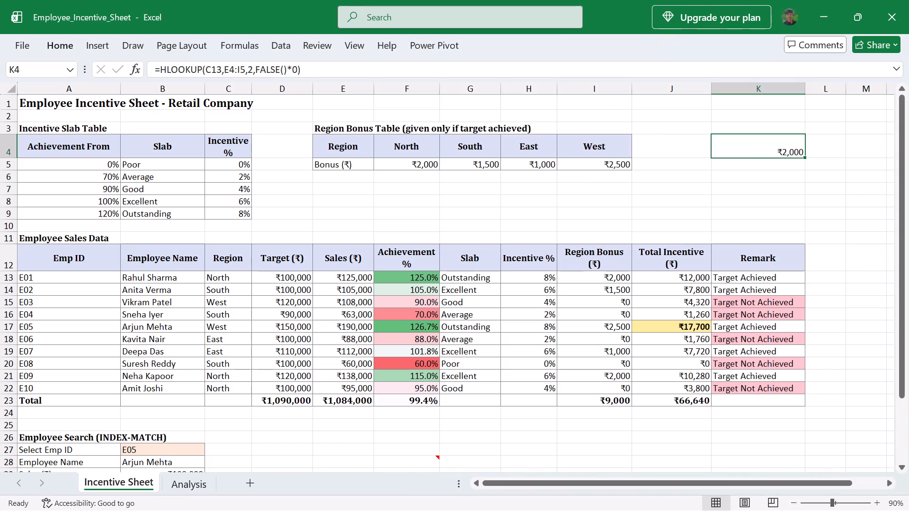
Clear the Region Bonus lookup formula from K4.
{"action": "left_click", "coordinate": [735, 194]}
{"action": "left_click", "coordinate": [770, 147]}
{"action": "key", "text": "BackSpace"}
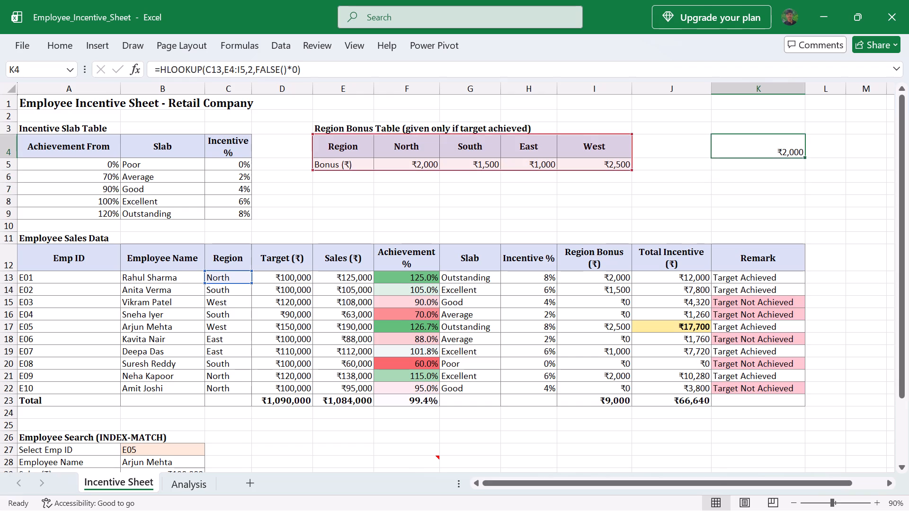
{"action": "left_click", "coordinate": [731, 219]}
{"action": "left_click", "coordinate": [727, 149]}
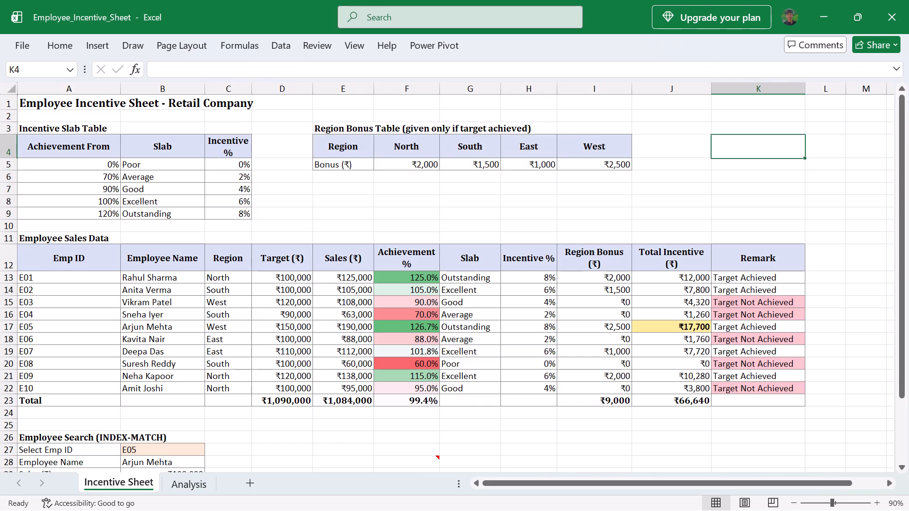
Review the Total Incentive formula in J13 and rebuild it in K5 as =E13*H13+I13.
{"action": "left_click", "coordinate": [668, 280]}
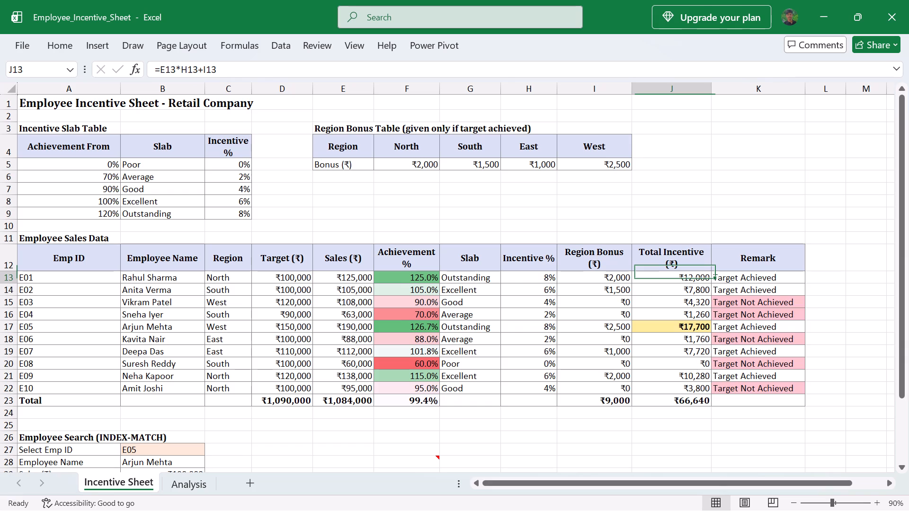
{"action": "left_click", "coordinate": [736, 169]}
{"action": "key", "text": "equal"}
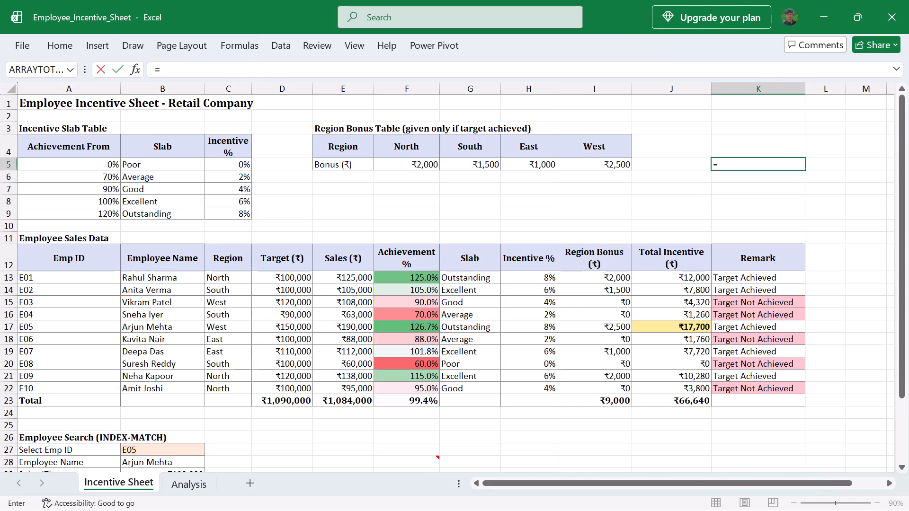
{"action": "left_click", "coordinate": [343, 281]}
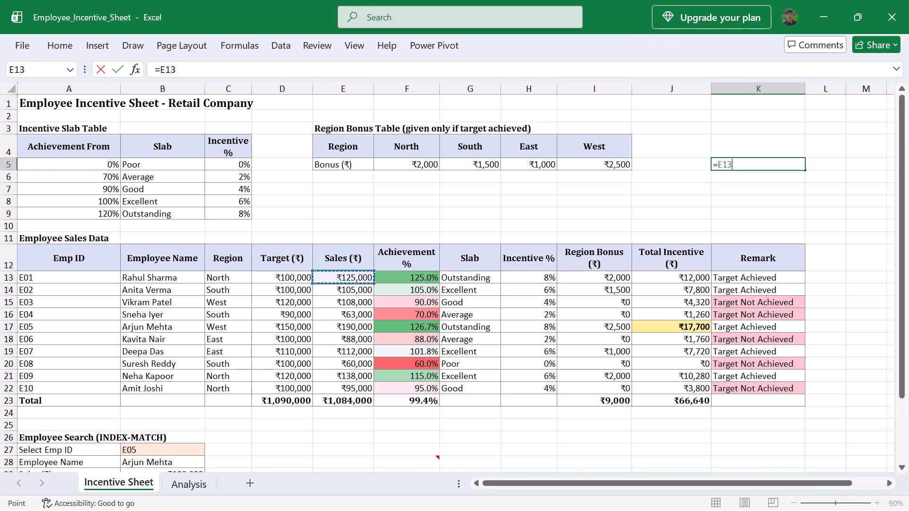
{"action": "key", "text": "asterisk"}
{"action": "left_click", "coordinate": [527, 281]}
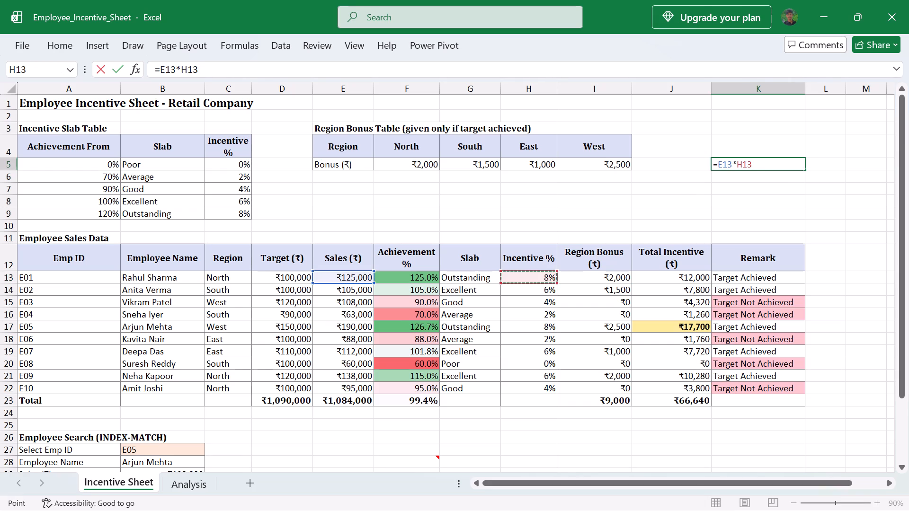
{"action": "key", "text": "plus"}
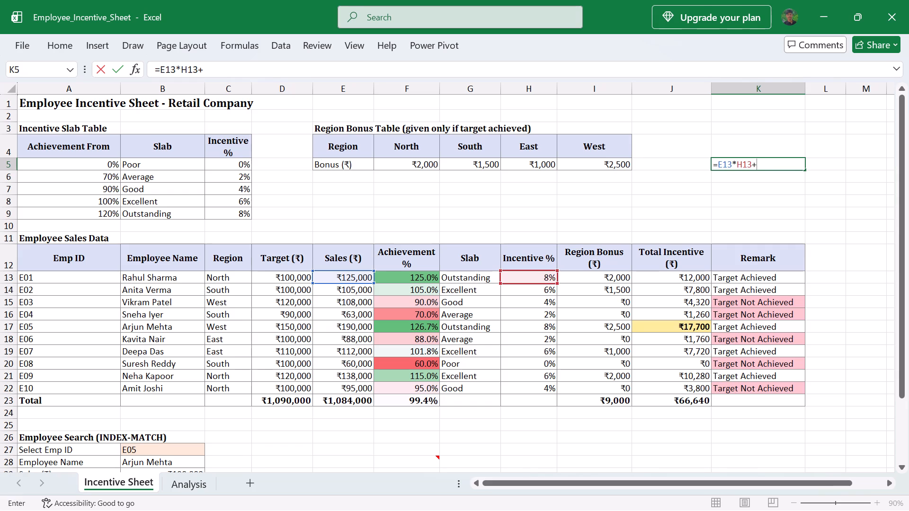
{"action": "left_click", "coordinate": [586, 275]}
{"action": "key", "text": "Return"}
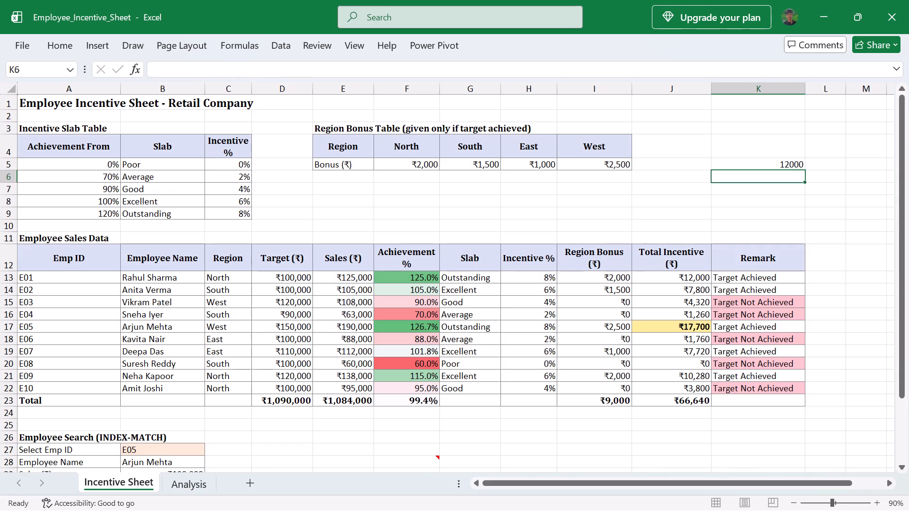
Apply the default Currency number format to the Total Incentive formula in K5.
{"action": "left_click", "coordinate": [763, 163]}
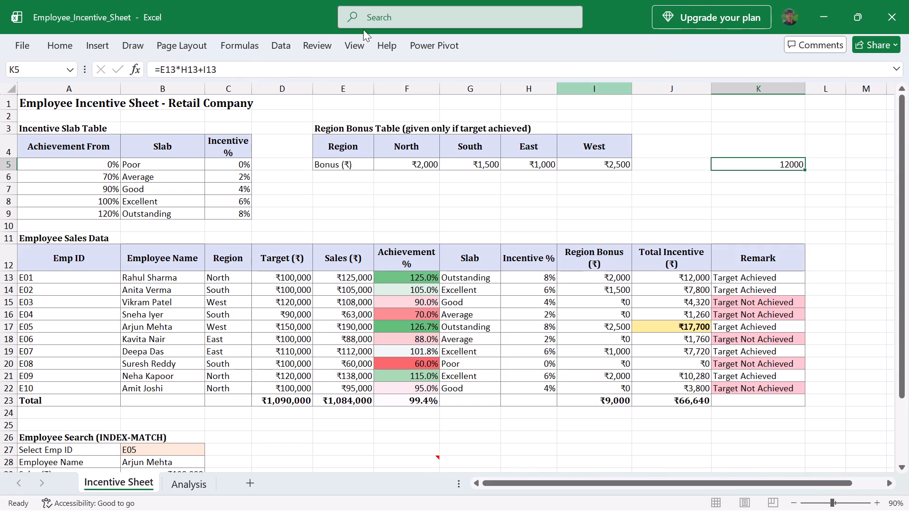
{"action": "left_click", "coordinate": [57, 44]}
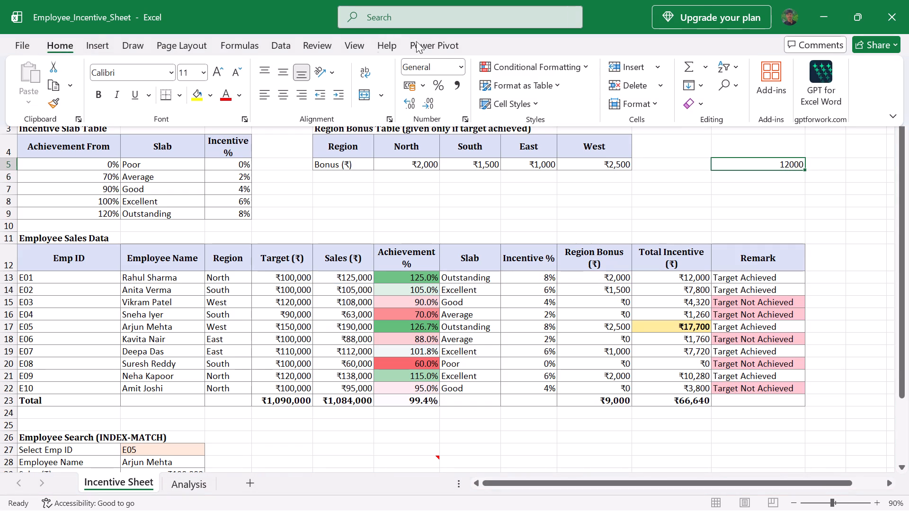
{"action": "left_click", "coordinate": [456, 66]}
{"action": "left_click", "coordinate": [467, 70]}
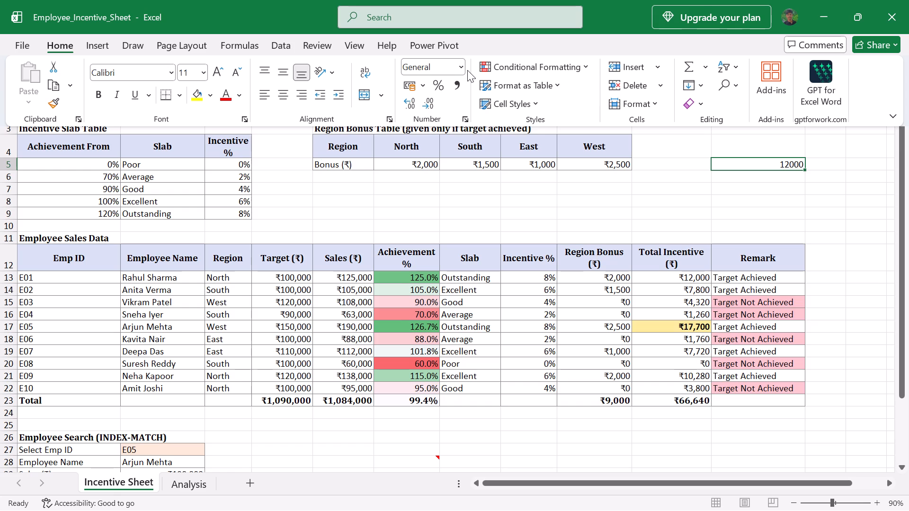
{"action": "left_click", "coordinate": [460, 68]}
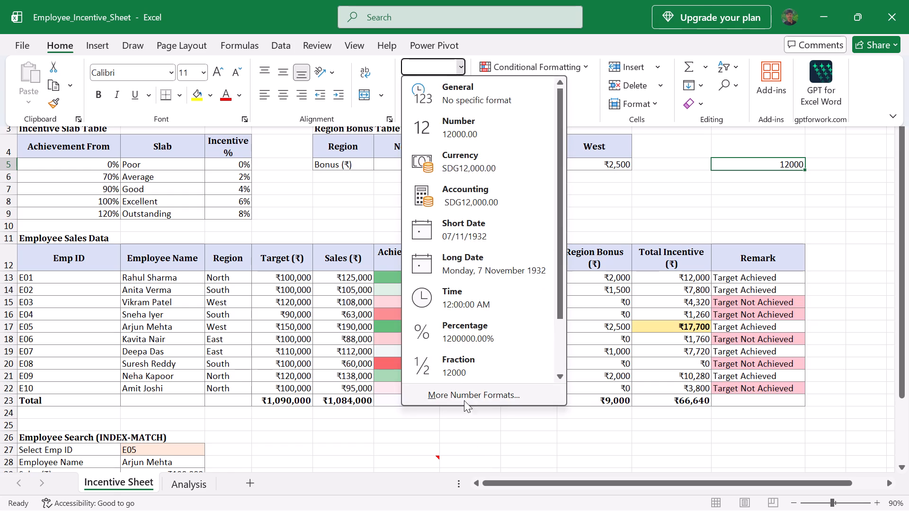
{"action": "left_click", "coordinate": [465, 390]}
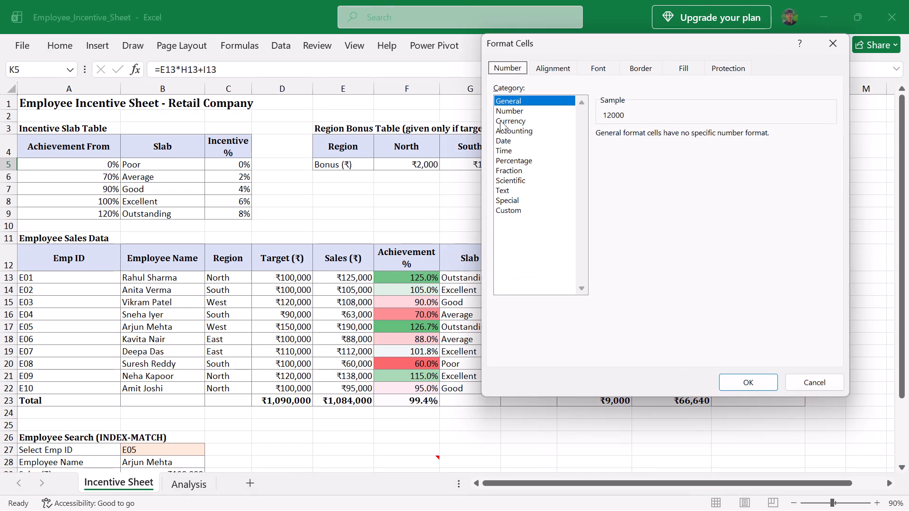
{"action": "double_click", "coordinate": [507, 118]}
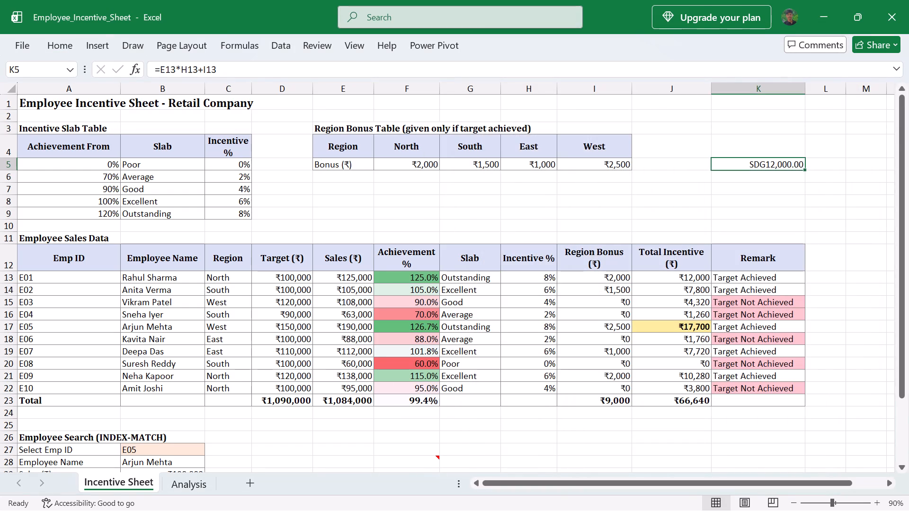
Replace the contents of K5 with the formula =E13-H13+I13.
{"action": "key", "text": "z"}
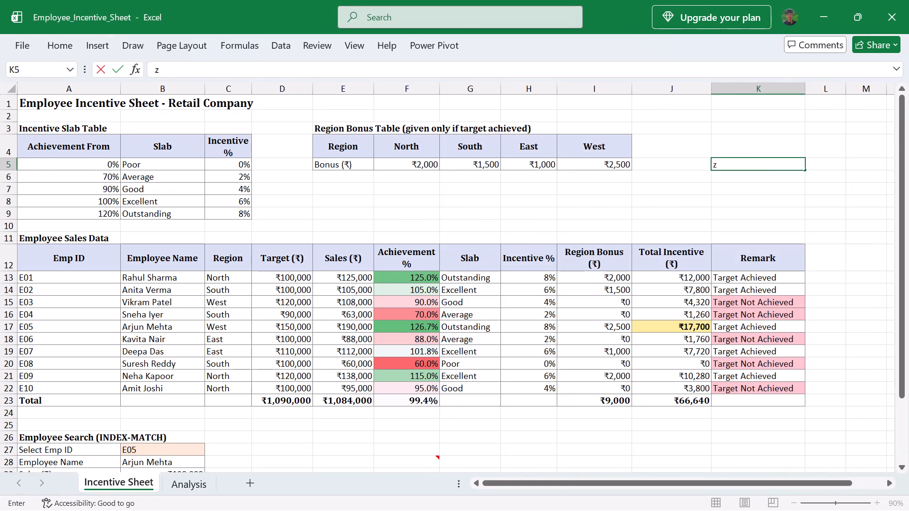
{"action": "key", "text": "BackSpace"}
{"action": "key", "text": "equal"}
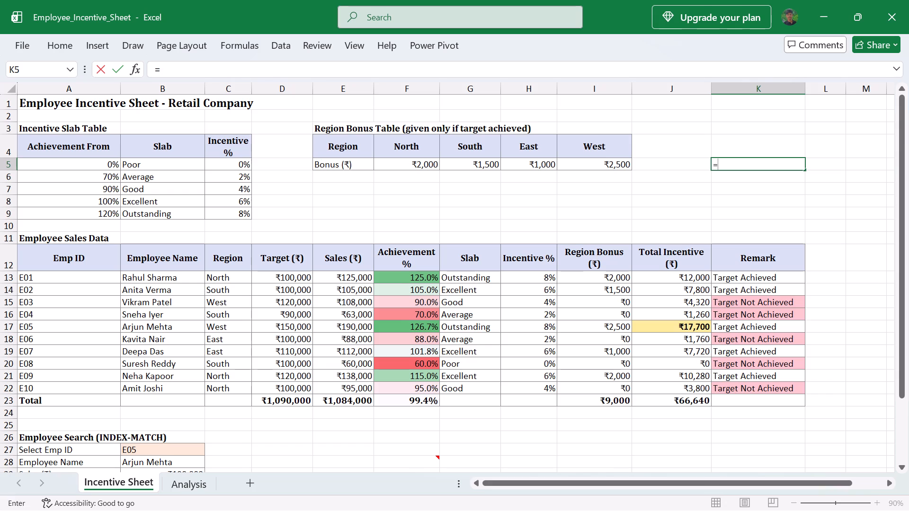
{"action": "left_click", "coordinate": [344, 276]}
{"action": "key", "text": "minus"}
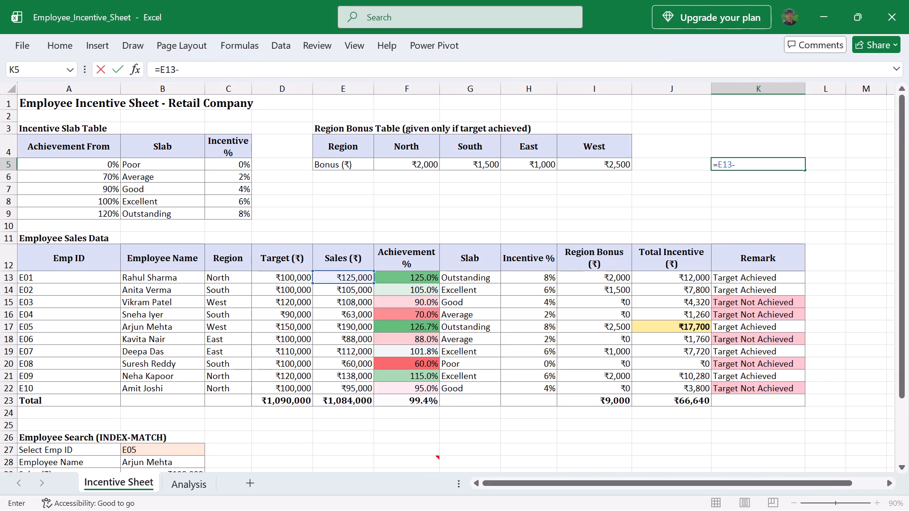
{"action": "left_click", "coordinate": [534, 277]}
{"action": "key", "text": "plus"}
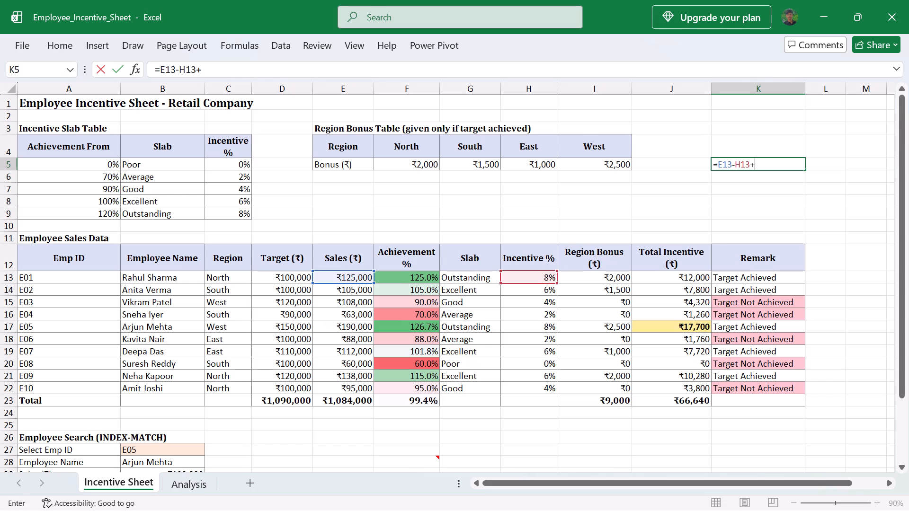
{"action": "left_click", "coordinate": [608, 281]}
{"action": "key", "text": "Return"}
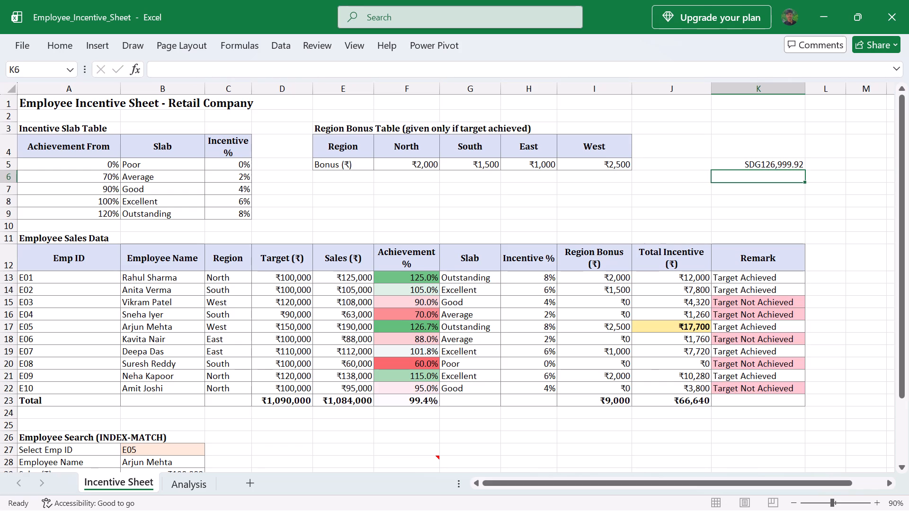
Format K5 as currency with one decimal place and the ₹ Hindi symbol.
{"action": "left_click", "coordinate": [757, 164]}
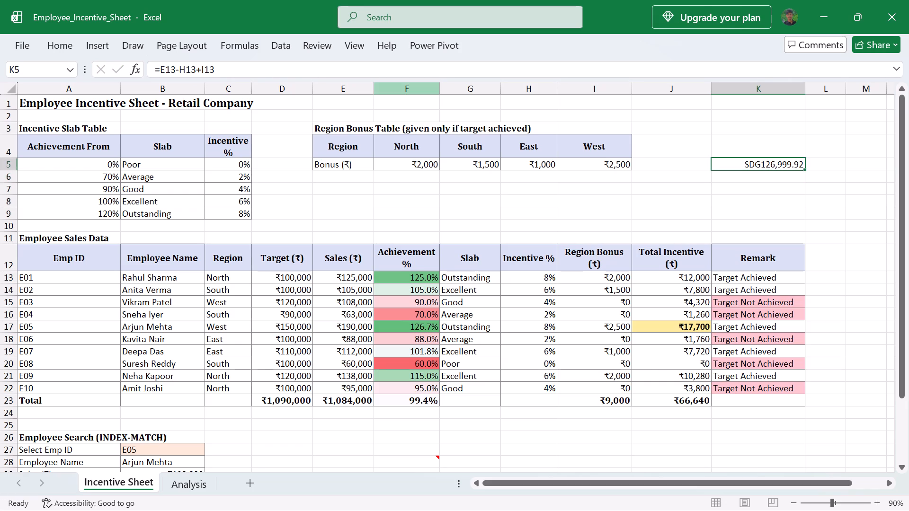
{"action": "left_click", "coordinate": [40, 45]}
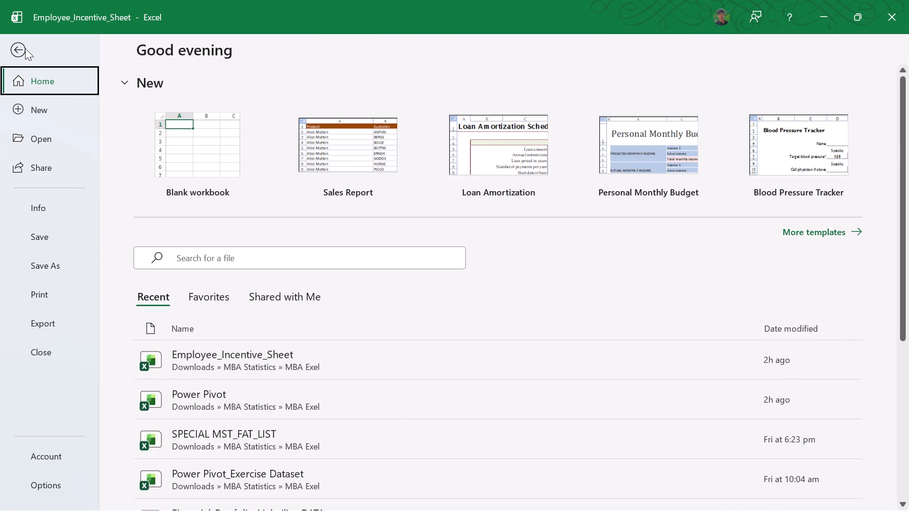
{"action": "left_click", "coordinate": [18, 48]}
{"action": "left_click", "coordinate": [64, 48]}
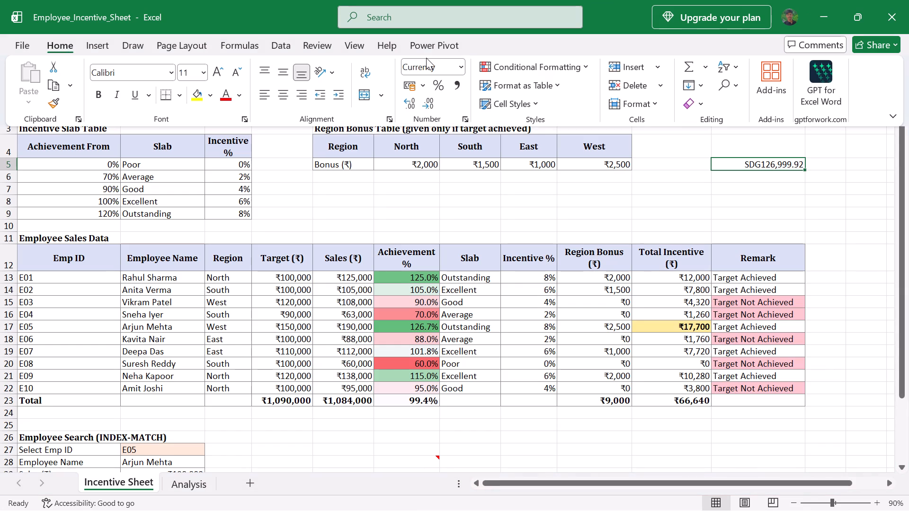
{"action": "left_click", "coordinate": [460, 70]}
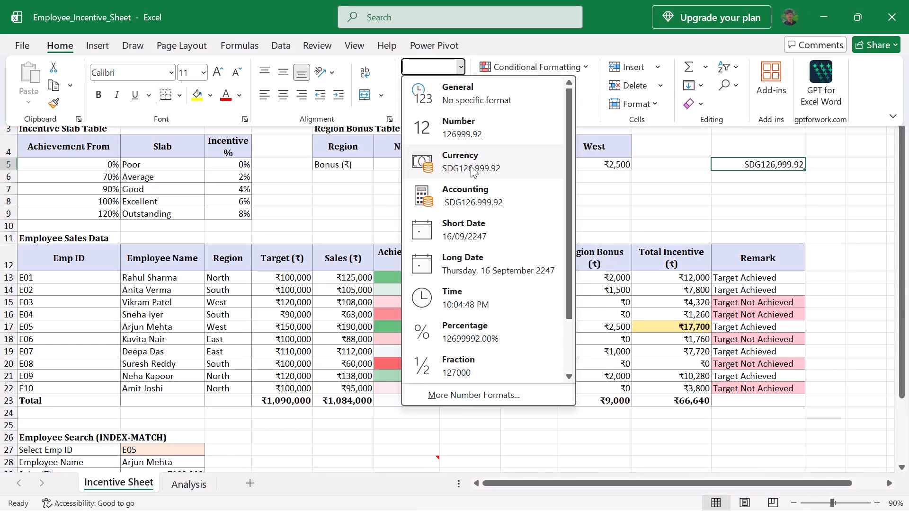
{"action": "left_click", "coordinate": [472, 161]}
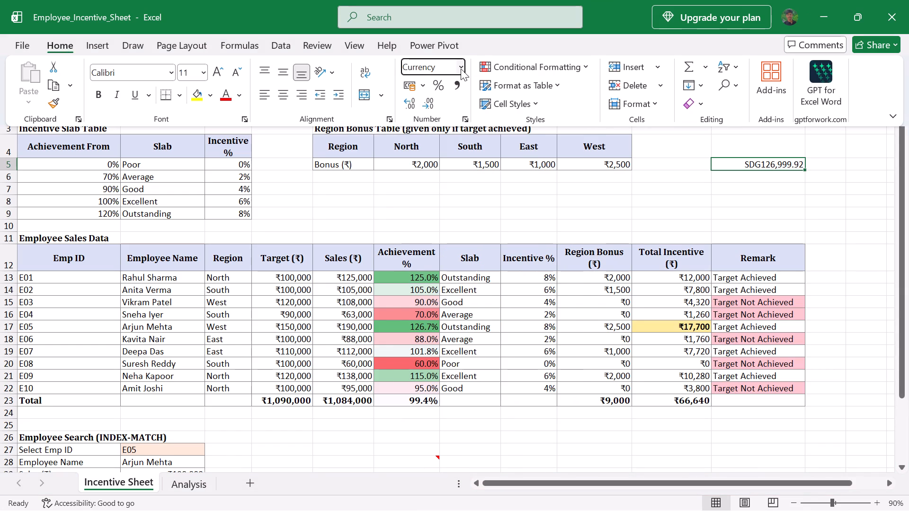
{"action": "left_click", "coordinate": [461, 70]}
{"action": "left_click", "coordinate": [467, 392]}
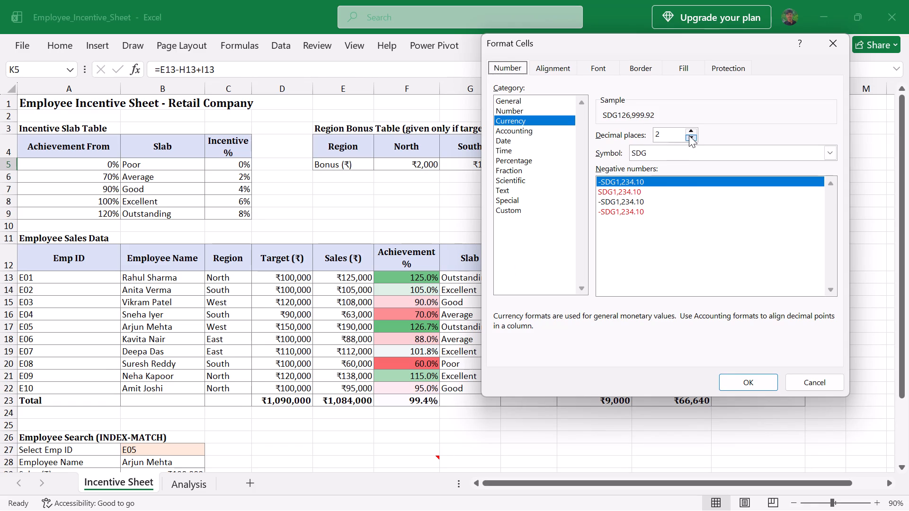
{"action": "left_click", "coordinate": [690, 131]}
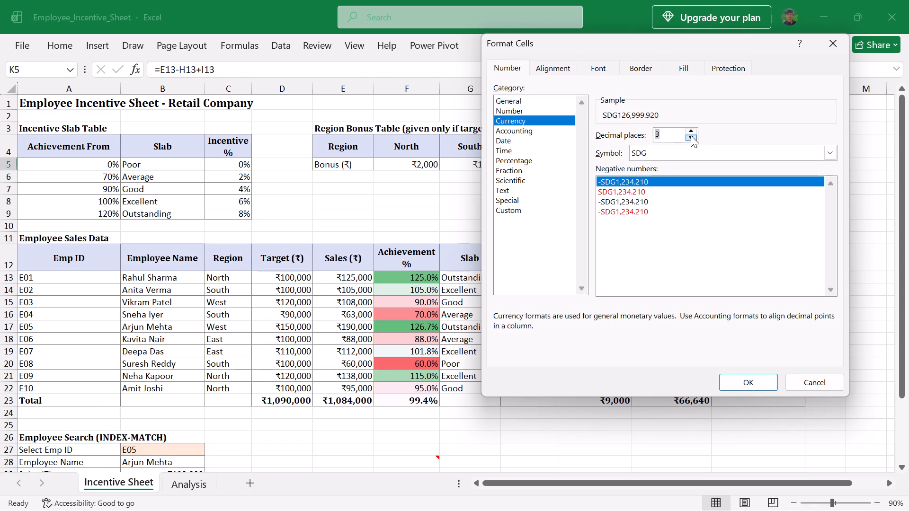
{"action": "double_click", "coordinate": [691, 135]}
{"action": "left_click", "coordinate": [829, 152]}
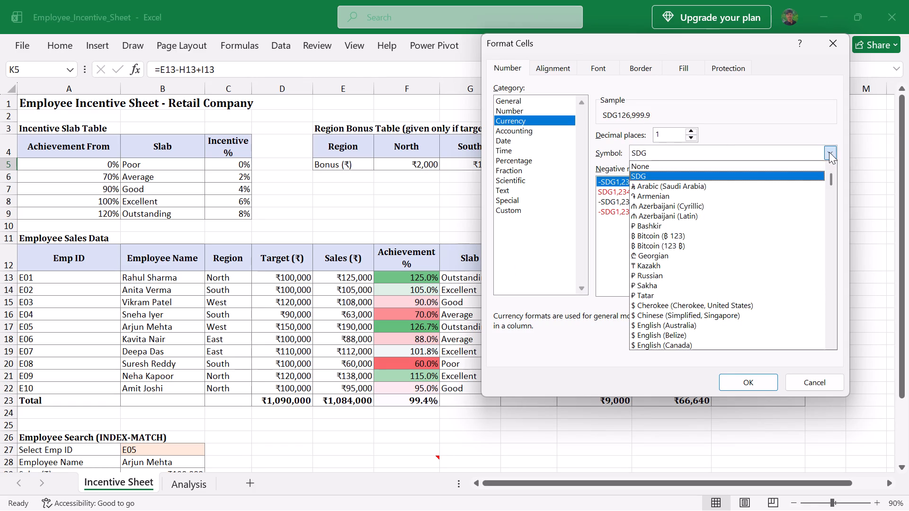
{"action": "scroll", "coordinate": [706, 279], "scroll_direction": "down", "scroll_amount": 13}
{"action": "scroll", "coordinate": [706, 279], "scroll_direction": "down", "scroll_amount": 8}
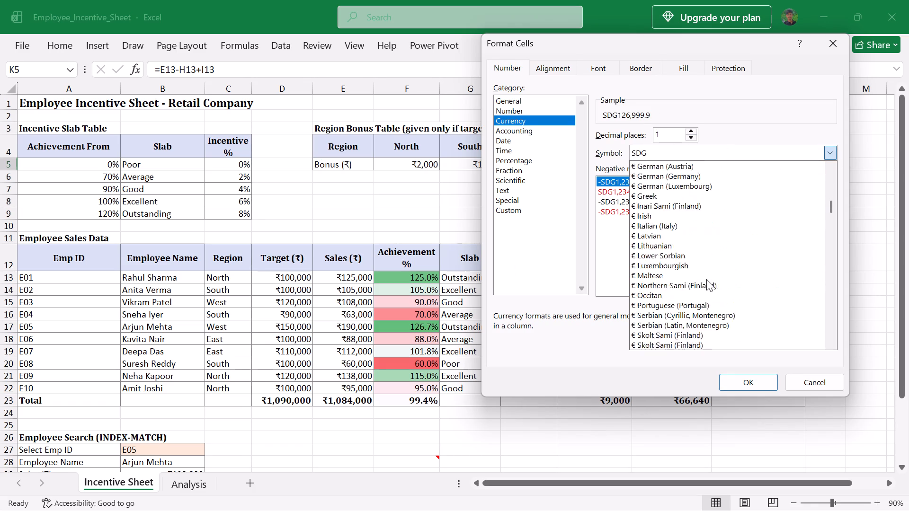
{"action": "scroll", "coordinate": [706, 279], "scroll_direction": "down", "scroll_amount": 10}
{"action": "scroll", "coordinate": [706, 279], "scroll_direction": "up", "scroll_amount": 1}
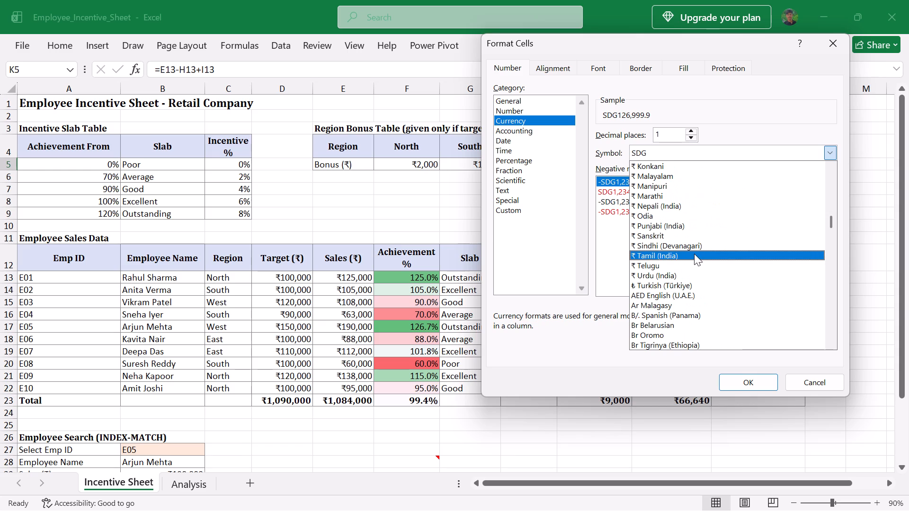
{"action": "scroll", "coordinate": [688, 238], "scroll_direction": "up", "scroll_amount": 2}
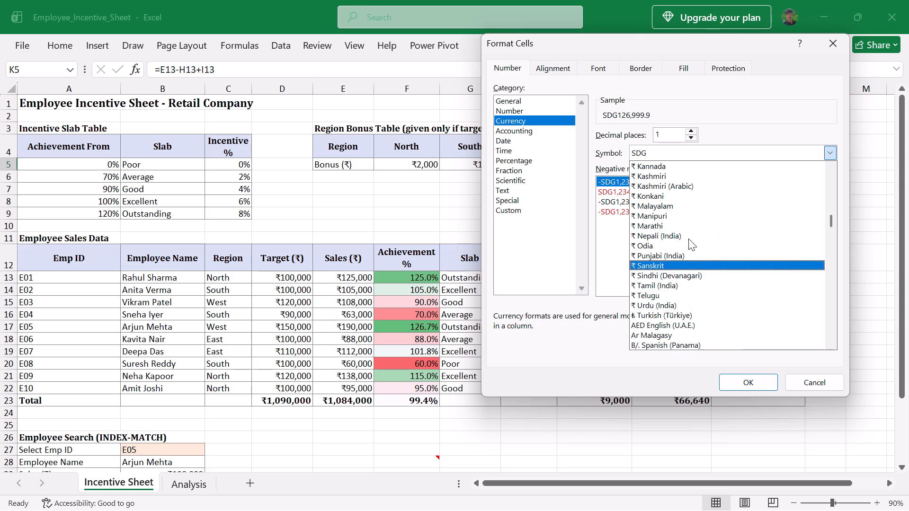
{"action": "scroll", "coordinate": [688, 238], "scroll_direction": "up", "scroll_amount": 1}
{"action": "left_click", "coordinate": [667, 170]}
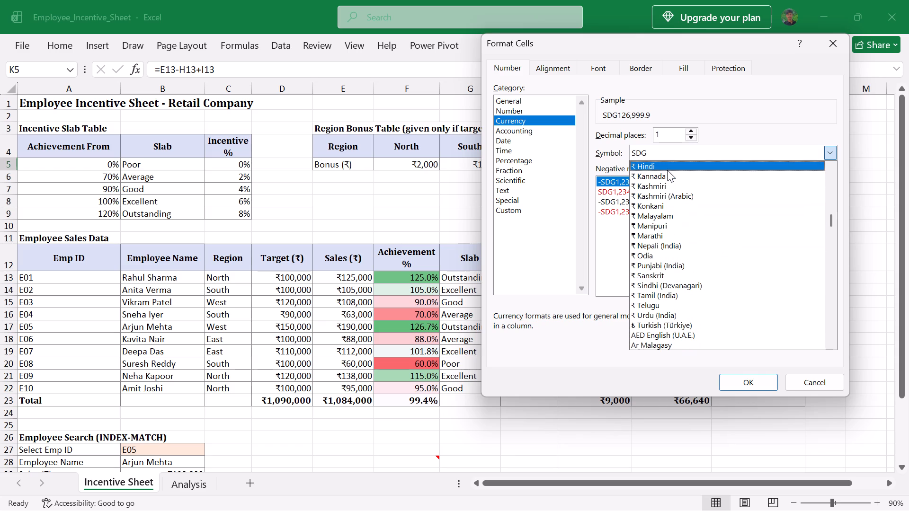
{"action": "left_click", "coordinate": [738, 380]}
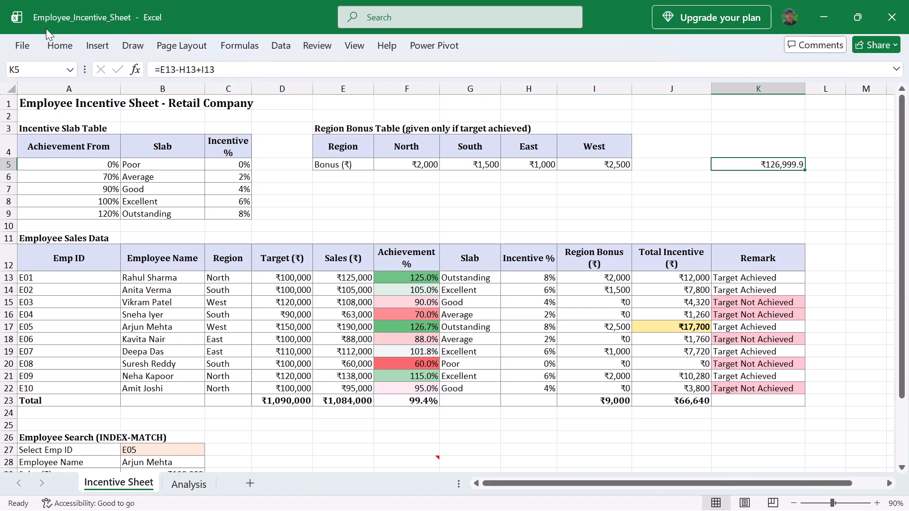
Set the currency format in K5 to show no decimal places.
{"action": "left_click", "coordinate": [59, 46]}
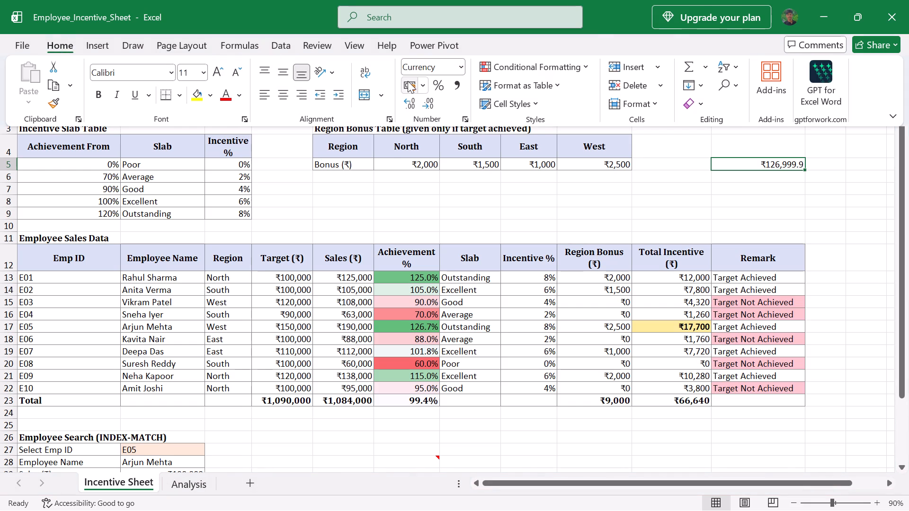
{"action": "left_click", "coordinate": [425, 102]}
{"action": "left_click", "coordinate": [425, 102]}
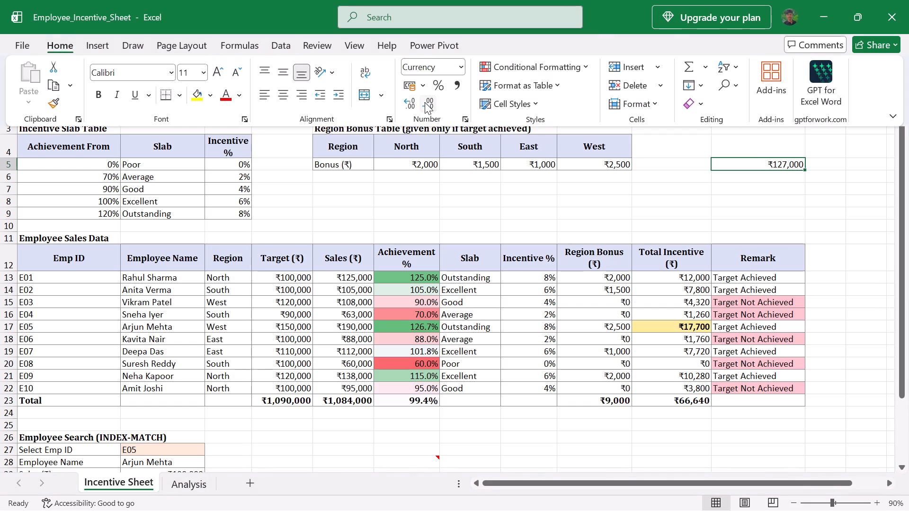
{"action": "left_click", "coordinate": [429, 104]}
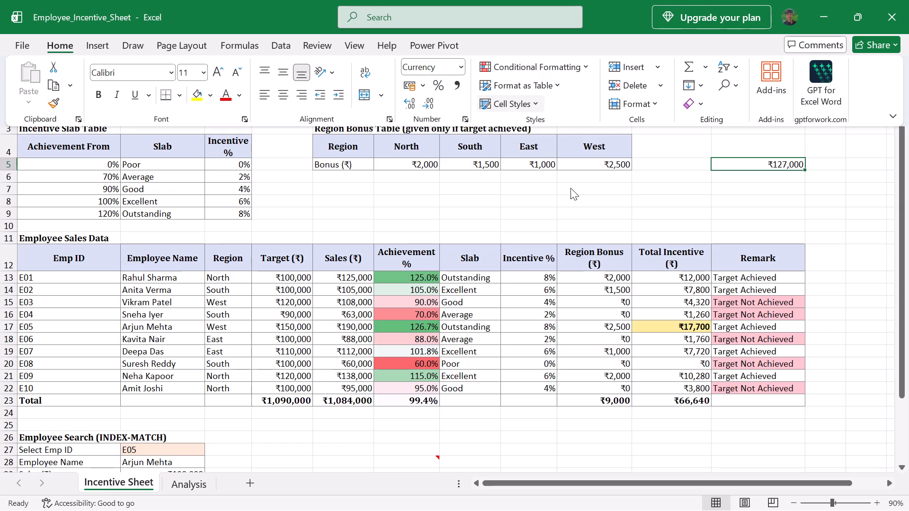
Undo the formula and currency formatting entered in K5 until the cell is empty.
{"action": "left_click", "coordinate": [570, 188]}
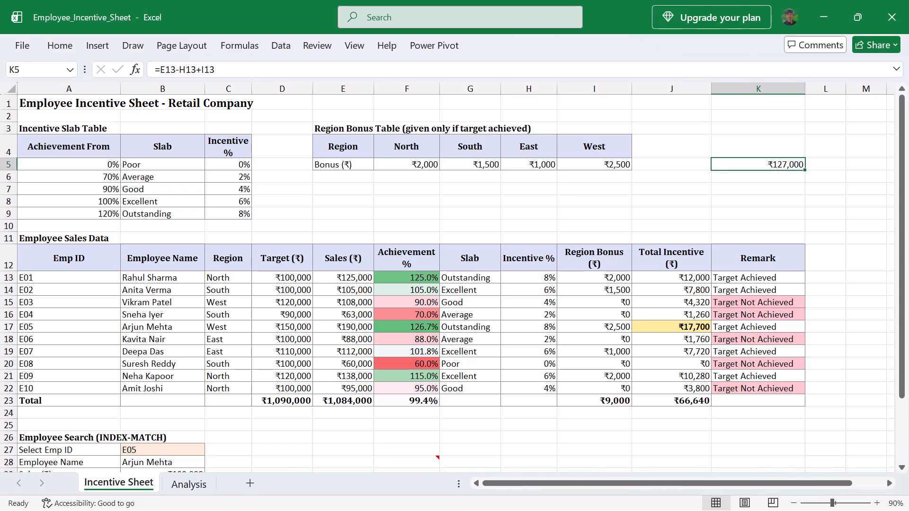
{"action": "key", "text": "ctrl+z"}
{"action": "key", "text": "ctrl+z"}
{"action": "key", "text": "ctrl+z"}
{"action": "key", "text": "ctrl+z"}
{"action": "key", "text": "ctrl+z"}
{"action": "key", "text": "ctrl+z"}
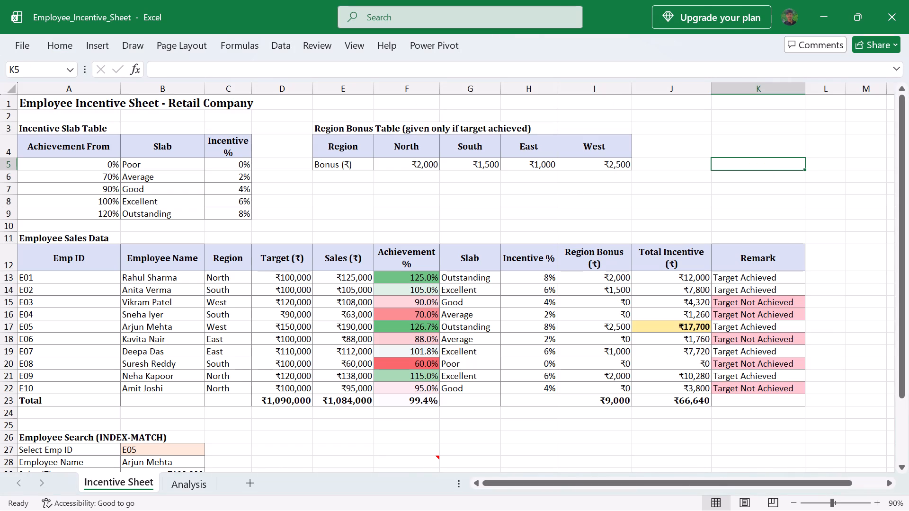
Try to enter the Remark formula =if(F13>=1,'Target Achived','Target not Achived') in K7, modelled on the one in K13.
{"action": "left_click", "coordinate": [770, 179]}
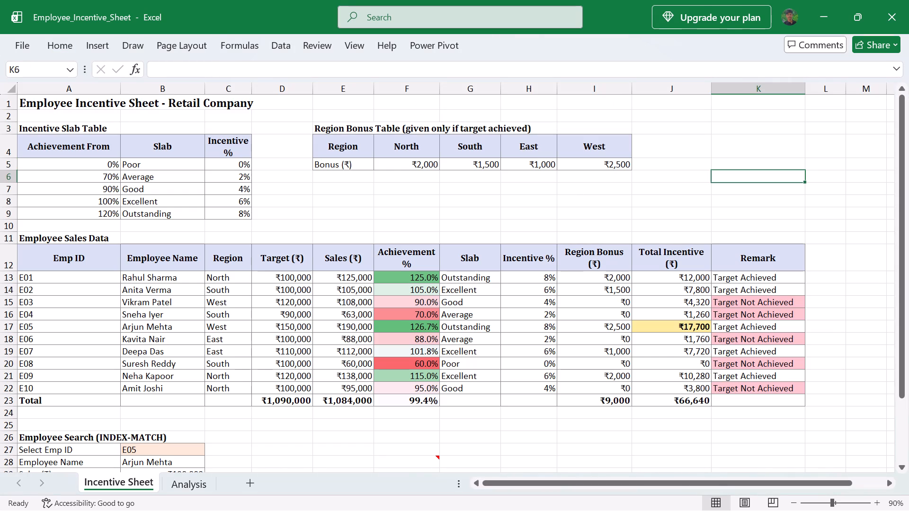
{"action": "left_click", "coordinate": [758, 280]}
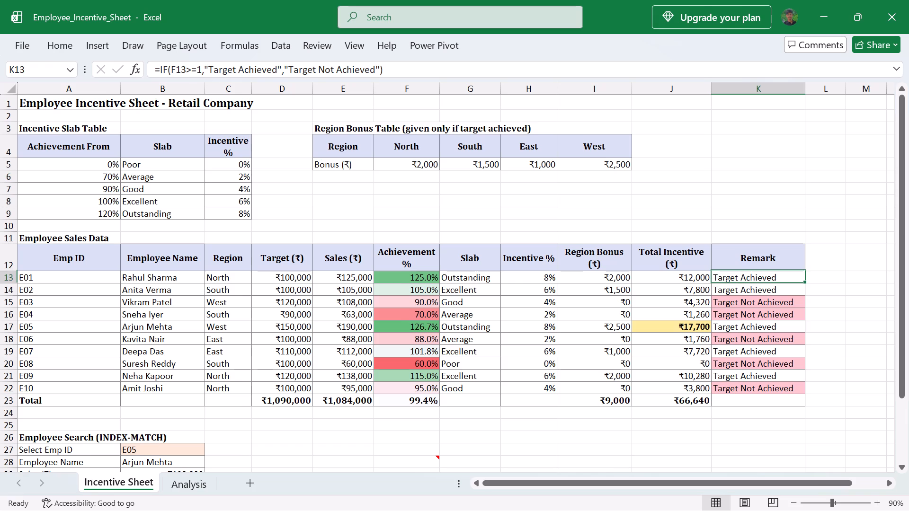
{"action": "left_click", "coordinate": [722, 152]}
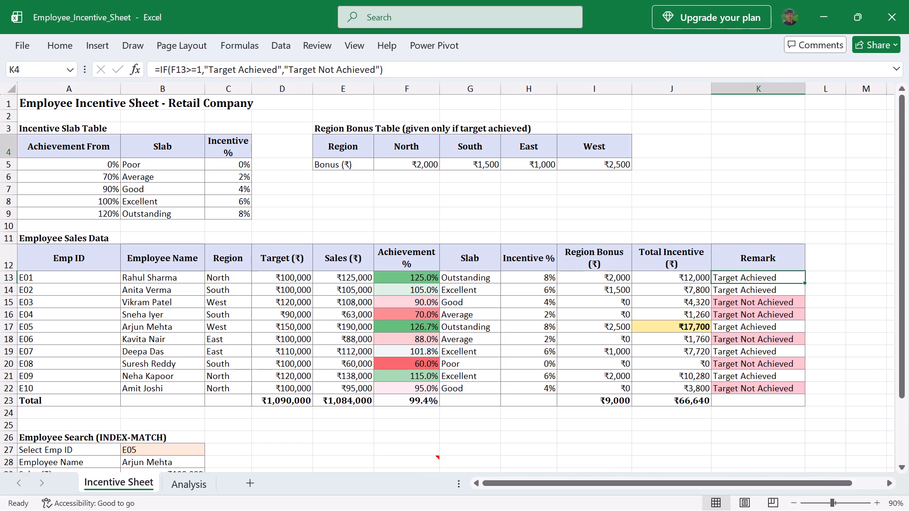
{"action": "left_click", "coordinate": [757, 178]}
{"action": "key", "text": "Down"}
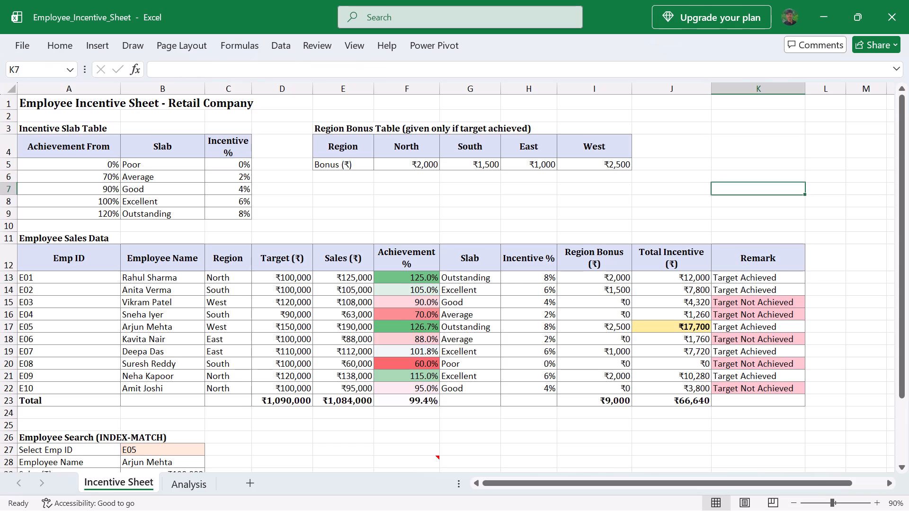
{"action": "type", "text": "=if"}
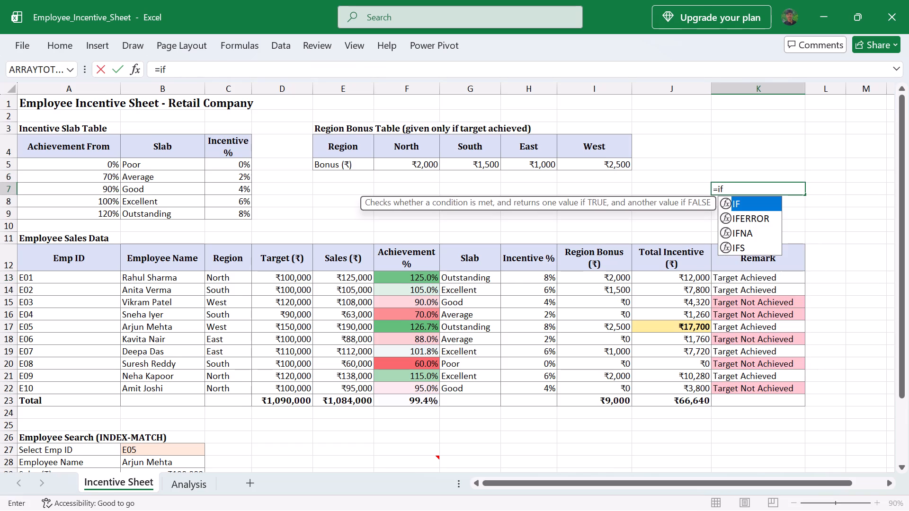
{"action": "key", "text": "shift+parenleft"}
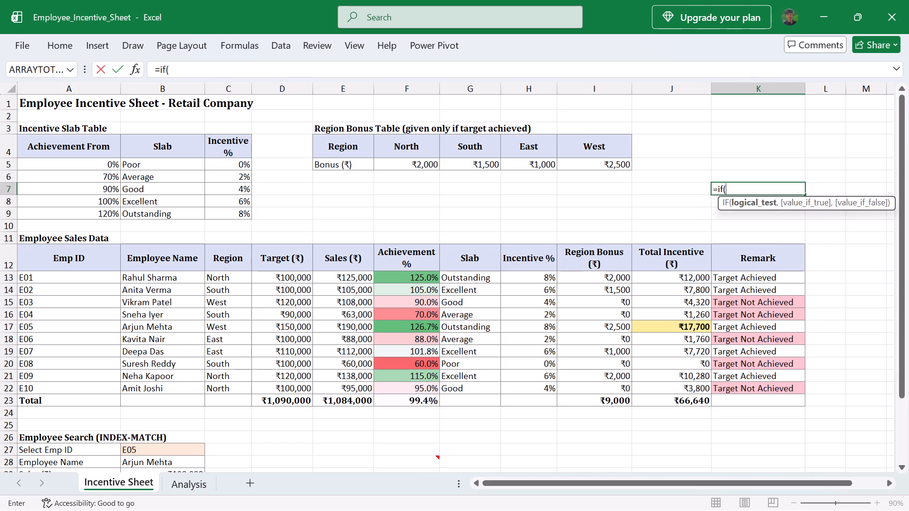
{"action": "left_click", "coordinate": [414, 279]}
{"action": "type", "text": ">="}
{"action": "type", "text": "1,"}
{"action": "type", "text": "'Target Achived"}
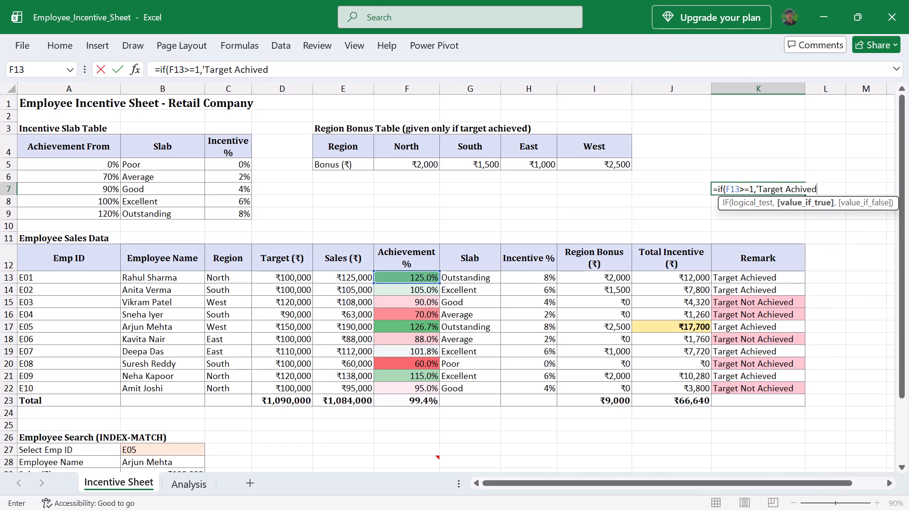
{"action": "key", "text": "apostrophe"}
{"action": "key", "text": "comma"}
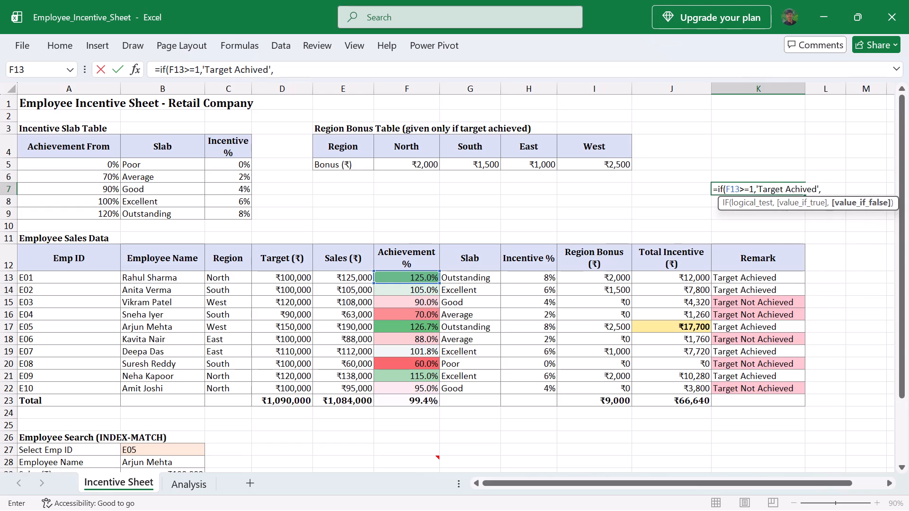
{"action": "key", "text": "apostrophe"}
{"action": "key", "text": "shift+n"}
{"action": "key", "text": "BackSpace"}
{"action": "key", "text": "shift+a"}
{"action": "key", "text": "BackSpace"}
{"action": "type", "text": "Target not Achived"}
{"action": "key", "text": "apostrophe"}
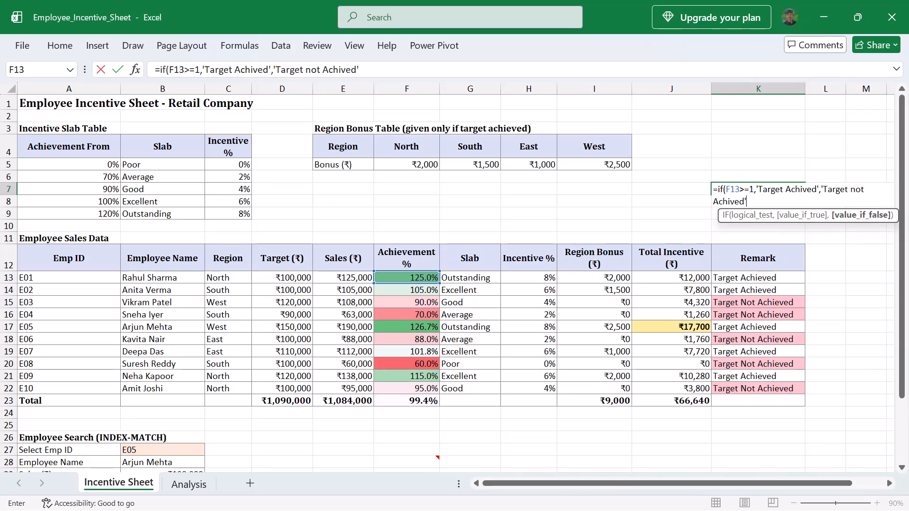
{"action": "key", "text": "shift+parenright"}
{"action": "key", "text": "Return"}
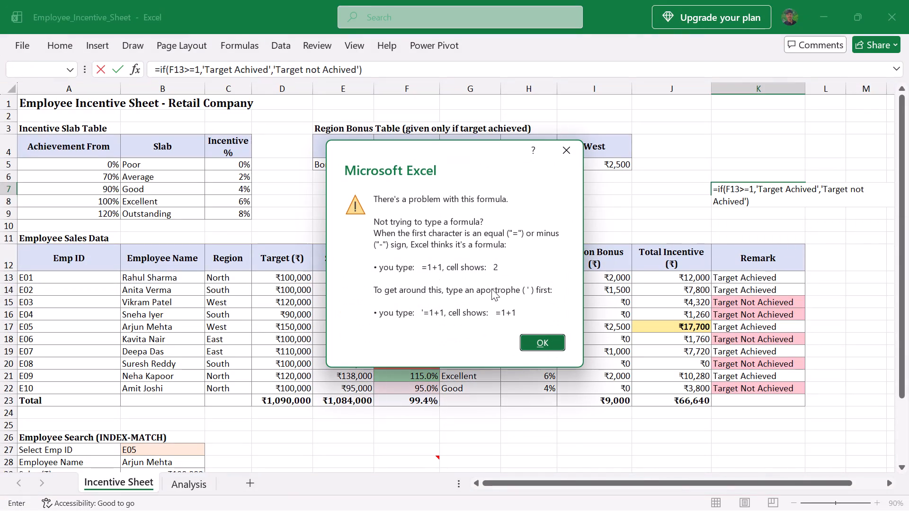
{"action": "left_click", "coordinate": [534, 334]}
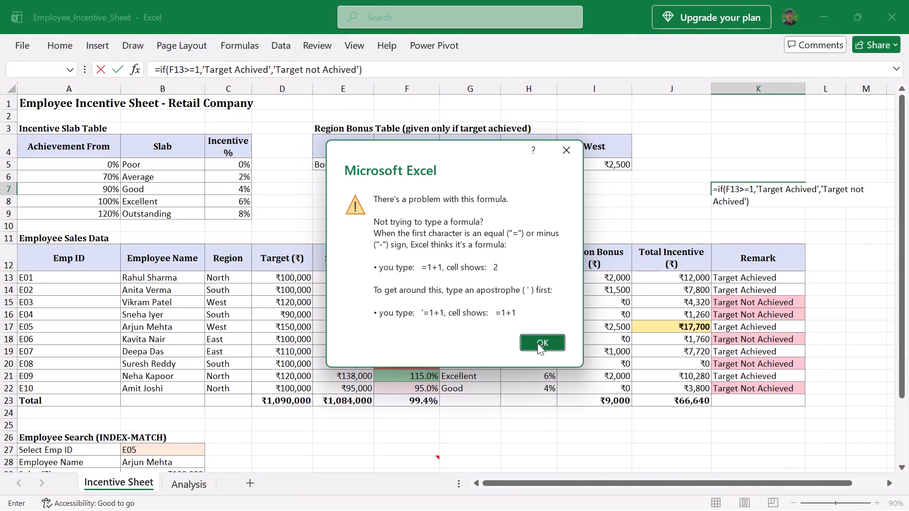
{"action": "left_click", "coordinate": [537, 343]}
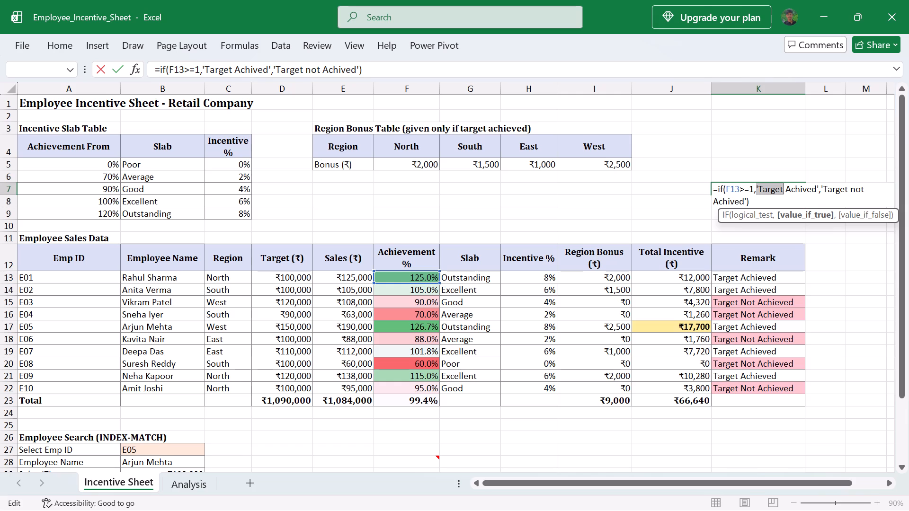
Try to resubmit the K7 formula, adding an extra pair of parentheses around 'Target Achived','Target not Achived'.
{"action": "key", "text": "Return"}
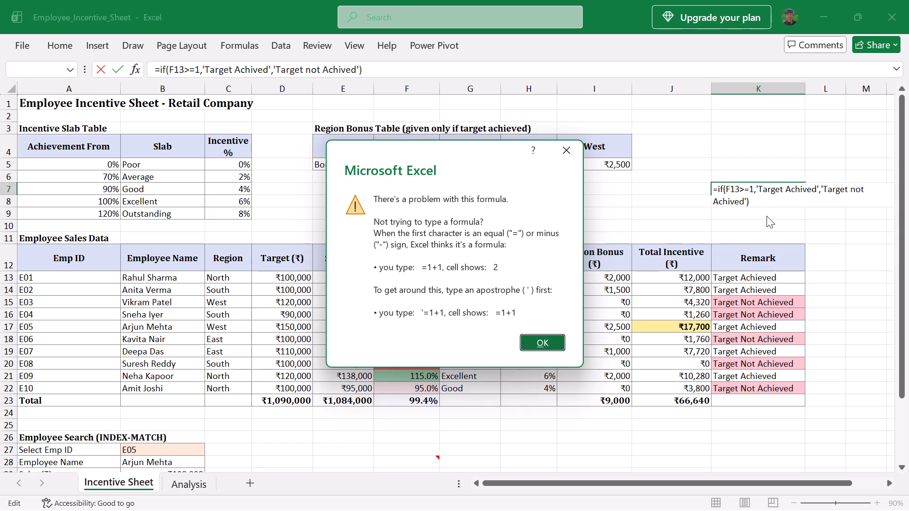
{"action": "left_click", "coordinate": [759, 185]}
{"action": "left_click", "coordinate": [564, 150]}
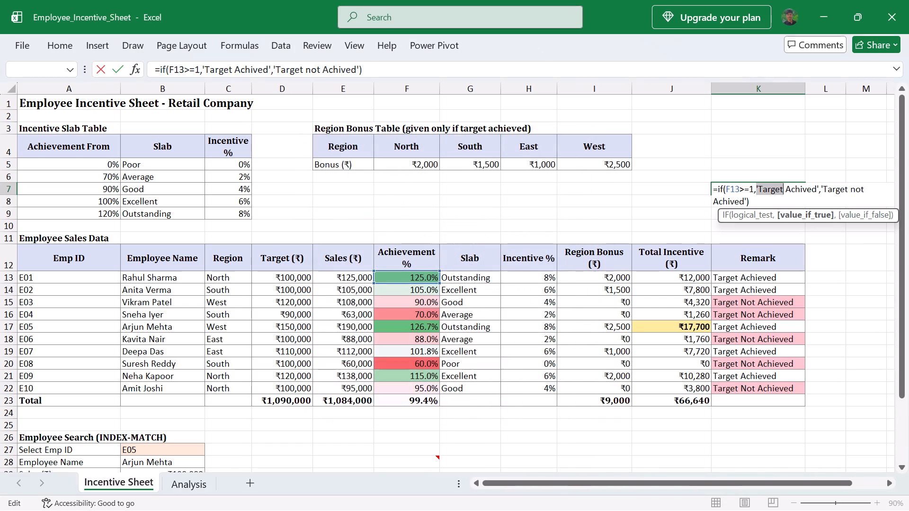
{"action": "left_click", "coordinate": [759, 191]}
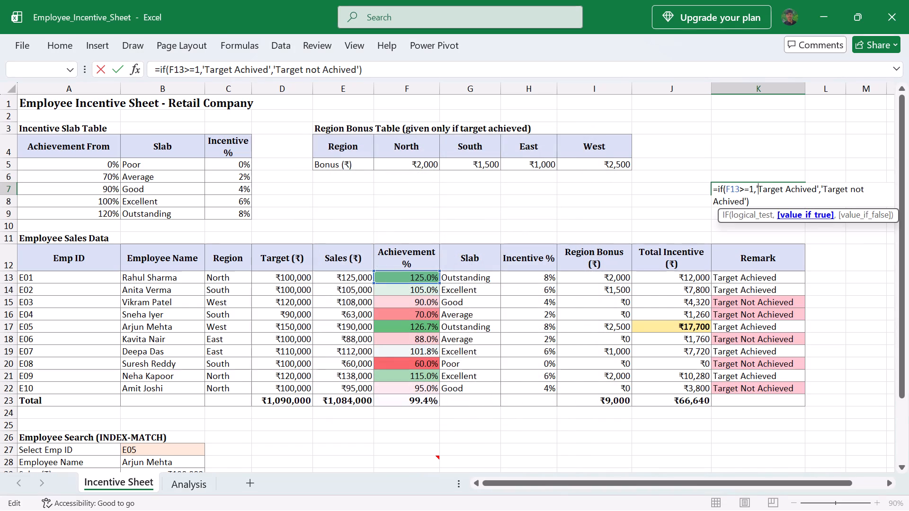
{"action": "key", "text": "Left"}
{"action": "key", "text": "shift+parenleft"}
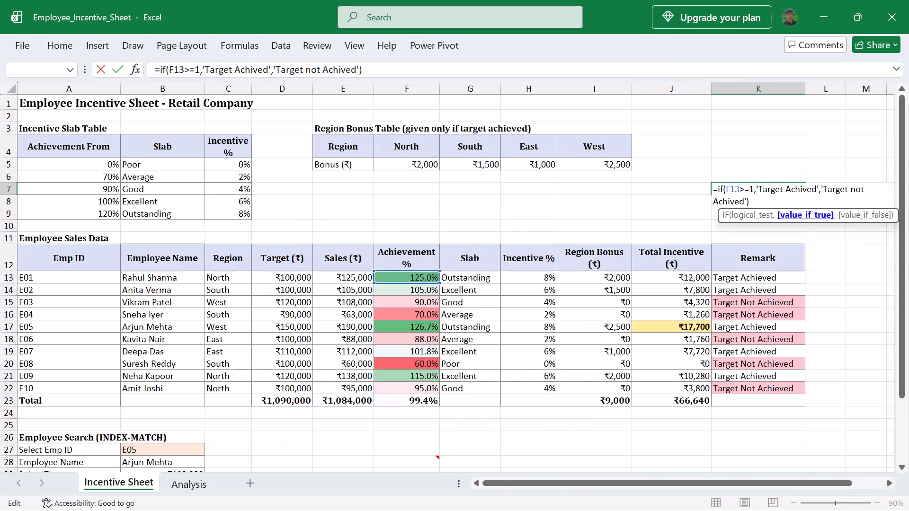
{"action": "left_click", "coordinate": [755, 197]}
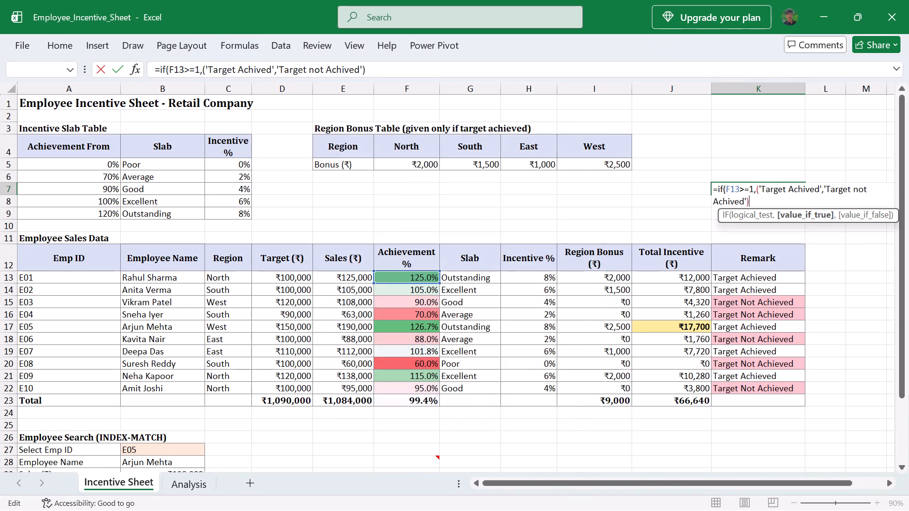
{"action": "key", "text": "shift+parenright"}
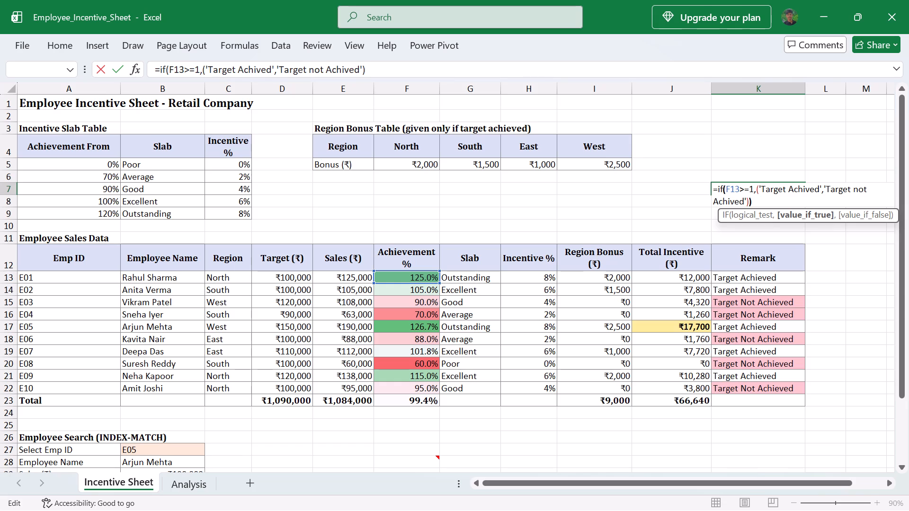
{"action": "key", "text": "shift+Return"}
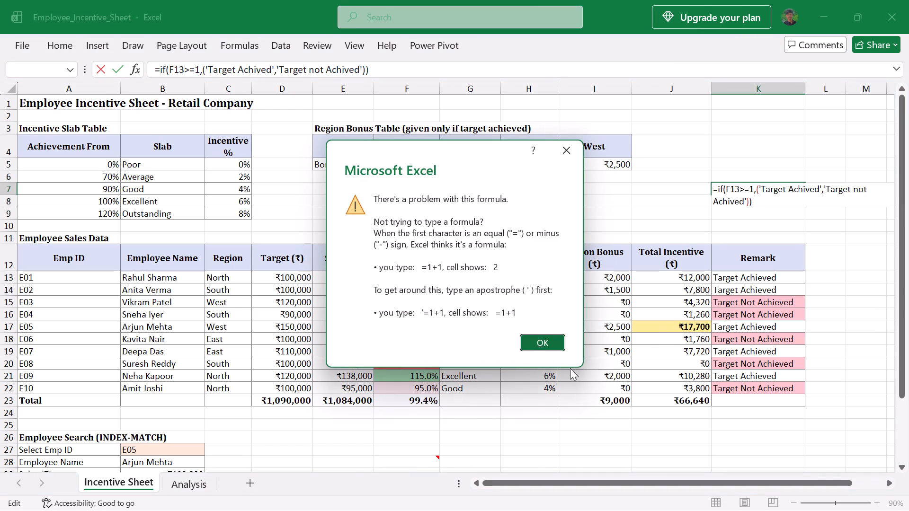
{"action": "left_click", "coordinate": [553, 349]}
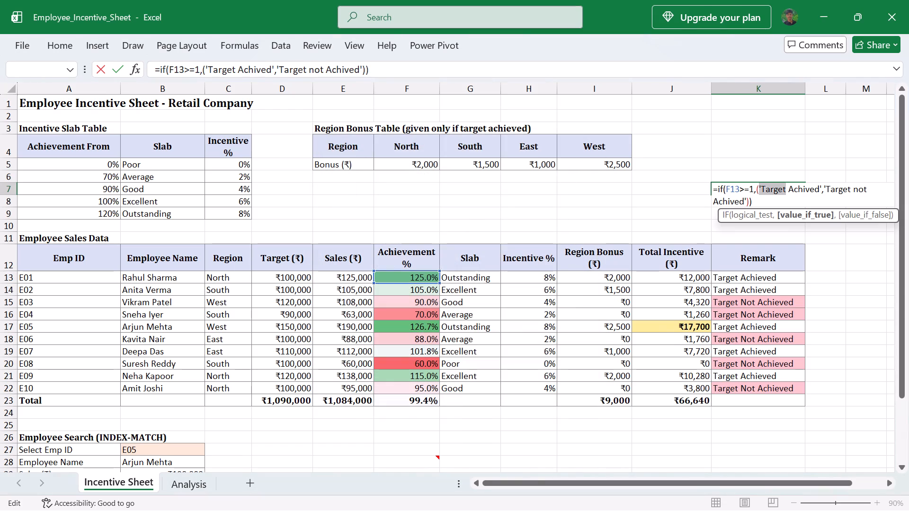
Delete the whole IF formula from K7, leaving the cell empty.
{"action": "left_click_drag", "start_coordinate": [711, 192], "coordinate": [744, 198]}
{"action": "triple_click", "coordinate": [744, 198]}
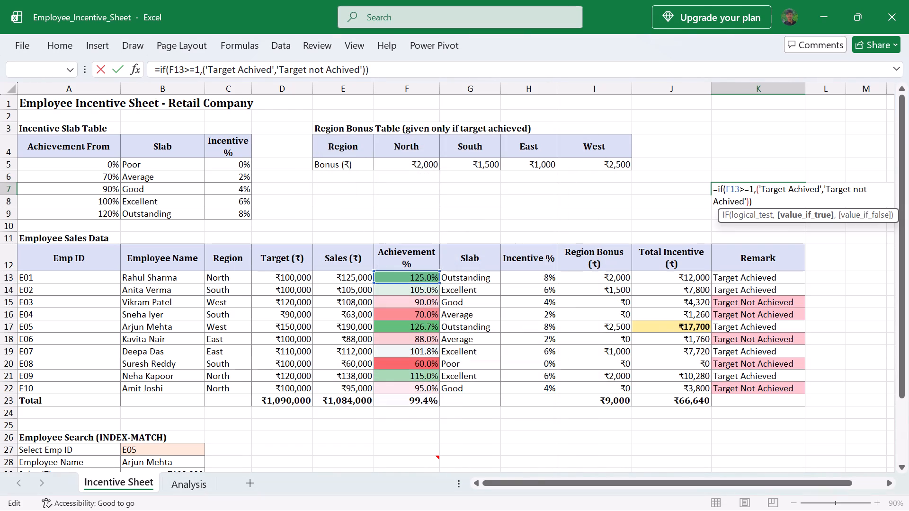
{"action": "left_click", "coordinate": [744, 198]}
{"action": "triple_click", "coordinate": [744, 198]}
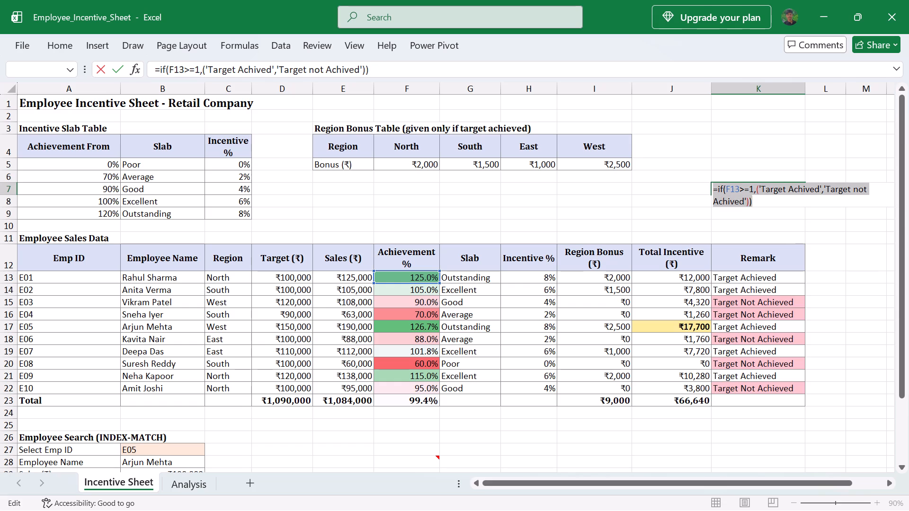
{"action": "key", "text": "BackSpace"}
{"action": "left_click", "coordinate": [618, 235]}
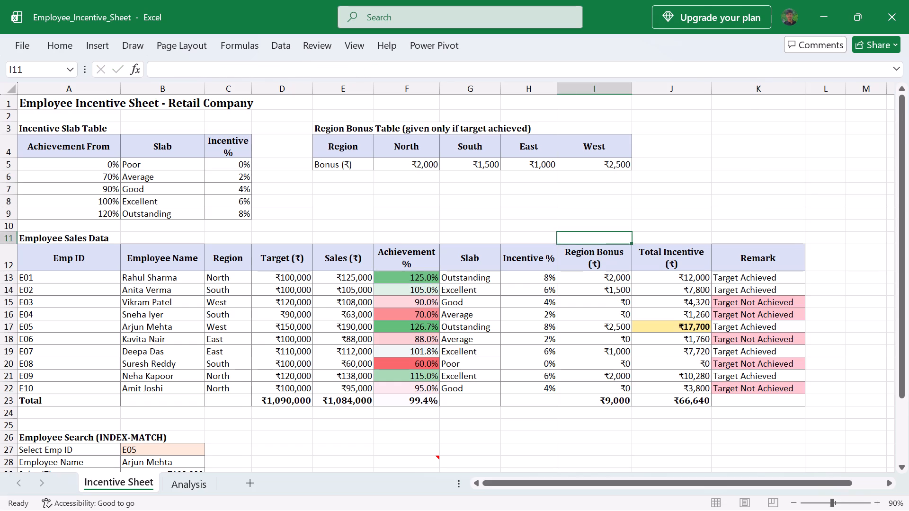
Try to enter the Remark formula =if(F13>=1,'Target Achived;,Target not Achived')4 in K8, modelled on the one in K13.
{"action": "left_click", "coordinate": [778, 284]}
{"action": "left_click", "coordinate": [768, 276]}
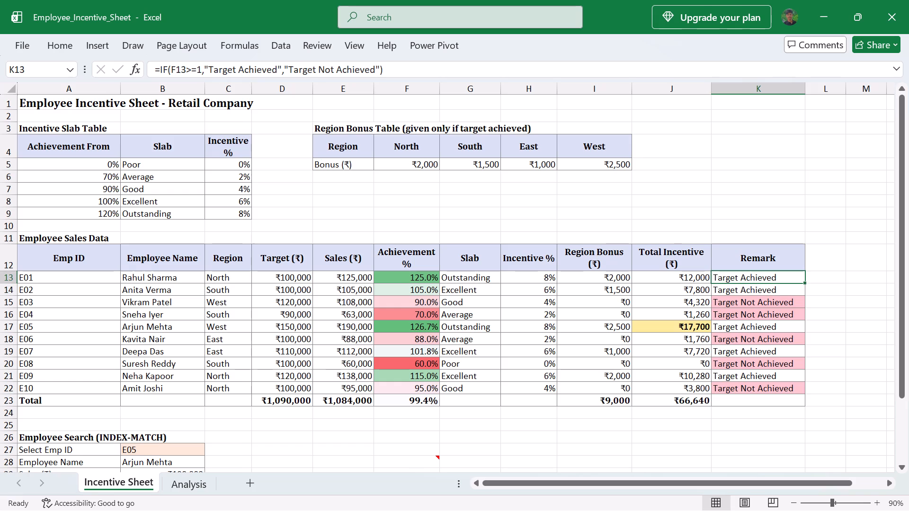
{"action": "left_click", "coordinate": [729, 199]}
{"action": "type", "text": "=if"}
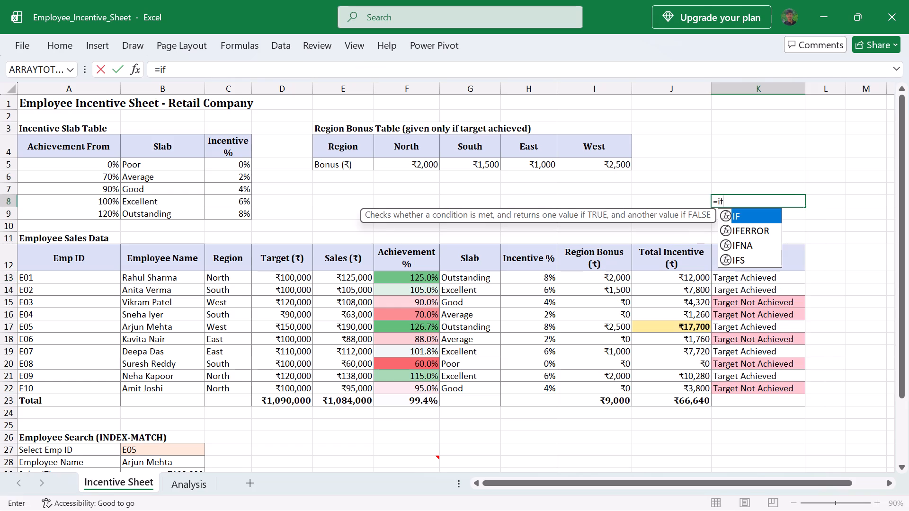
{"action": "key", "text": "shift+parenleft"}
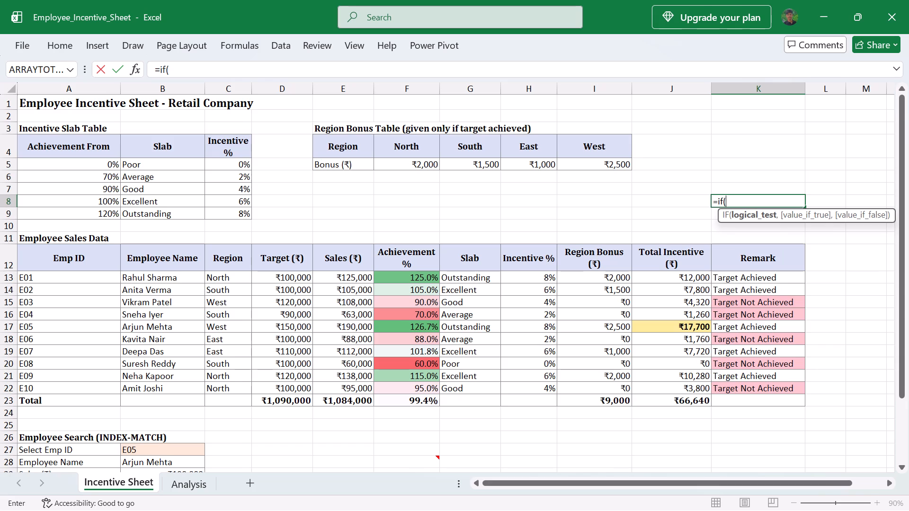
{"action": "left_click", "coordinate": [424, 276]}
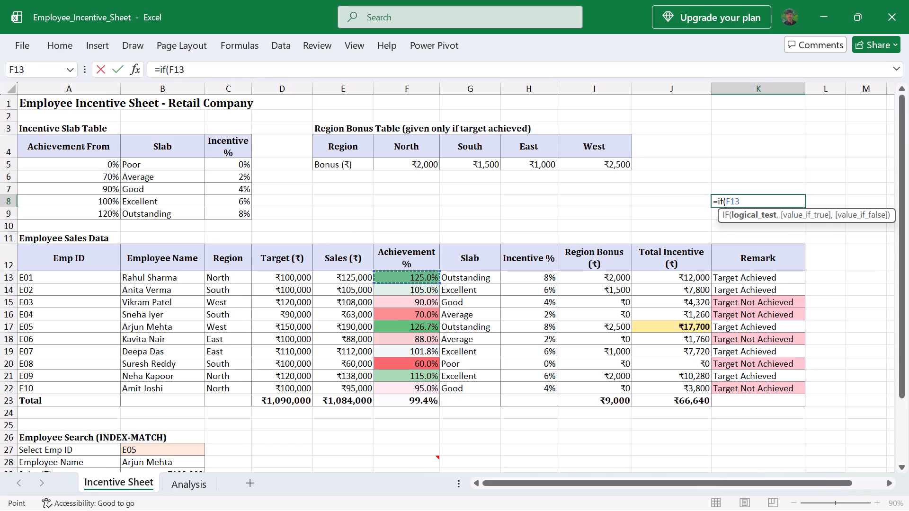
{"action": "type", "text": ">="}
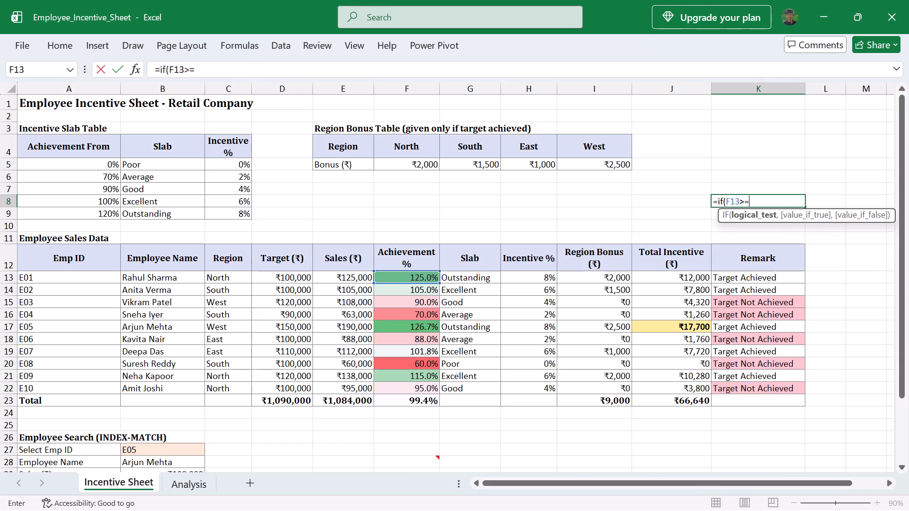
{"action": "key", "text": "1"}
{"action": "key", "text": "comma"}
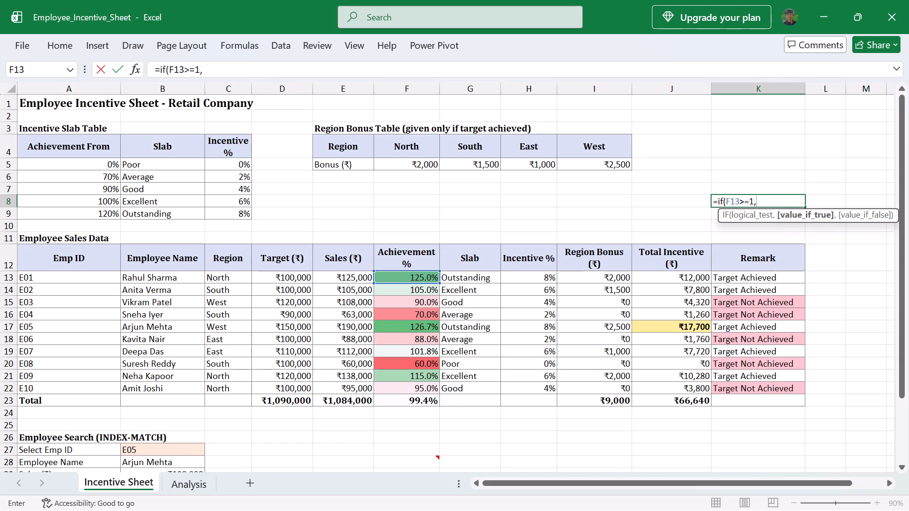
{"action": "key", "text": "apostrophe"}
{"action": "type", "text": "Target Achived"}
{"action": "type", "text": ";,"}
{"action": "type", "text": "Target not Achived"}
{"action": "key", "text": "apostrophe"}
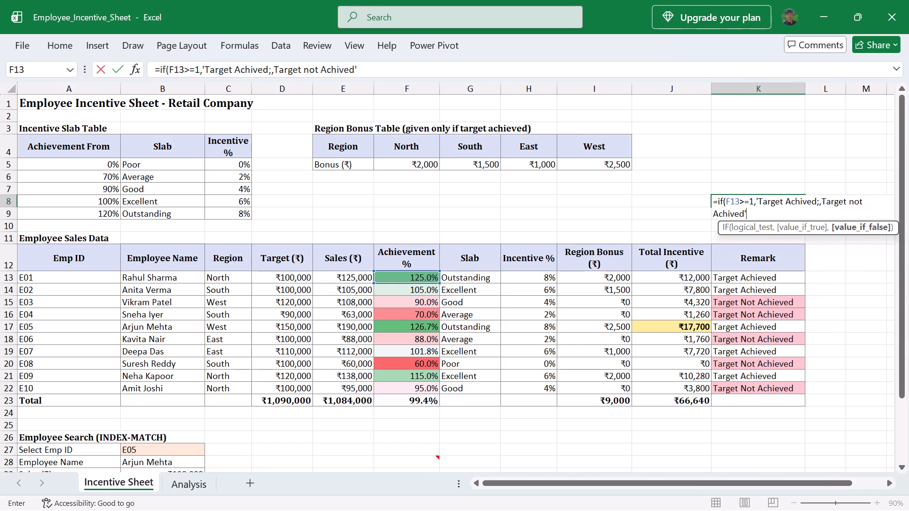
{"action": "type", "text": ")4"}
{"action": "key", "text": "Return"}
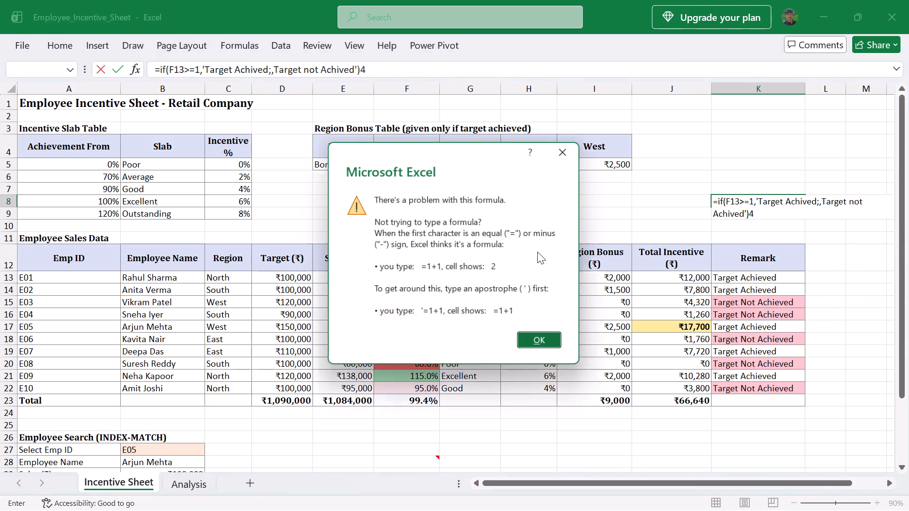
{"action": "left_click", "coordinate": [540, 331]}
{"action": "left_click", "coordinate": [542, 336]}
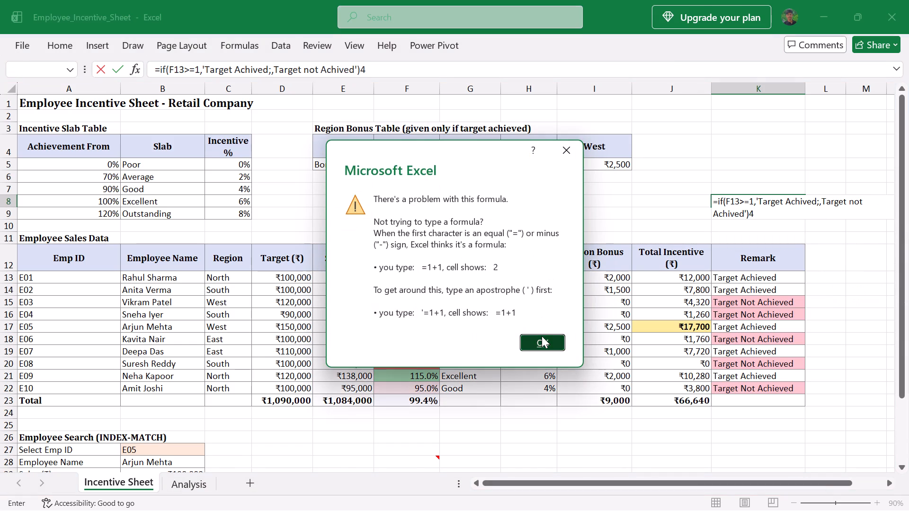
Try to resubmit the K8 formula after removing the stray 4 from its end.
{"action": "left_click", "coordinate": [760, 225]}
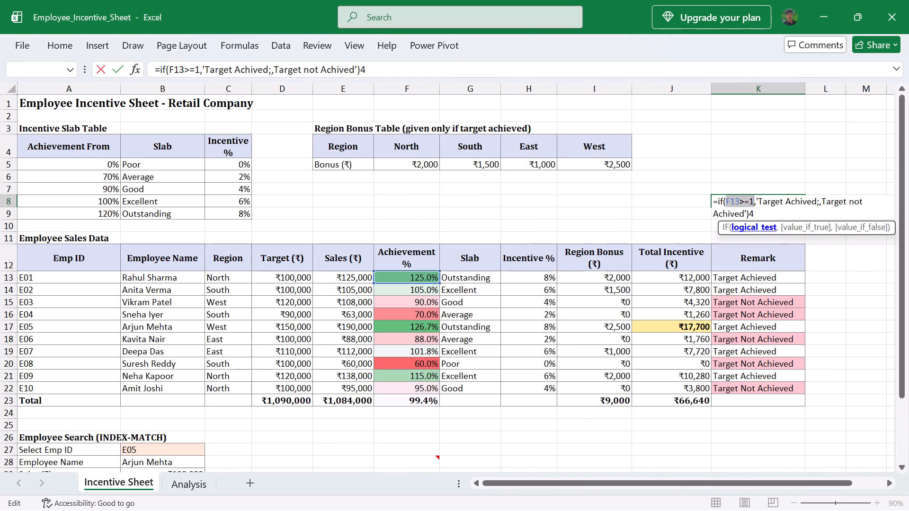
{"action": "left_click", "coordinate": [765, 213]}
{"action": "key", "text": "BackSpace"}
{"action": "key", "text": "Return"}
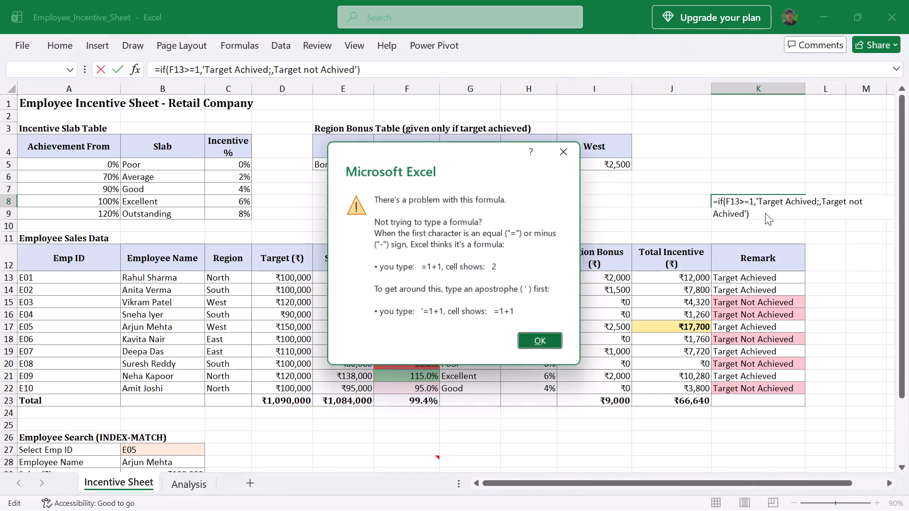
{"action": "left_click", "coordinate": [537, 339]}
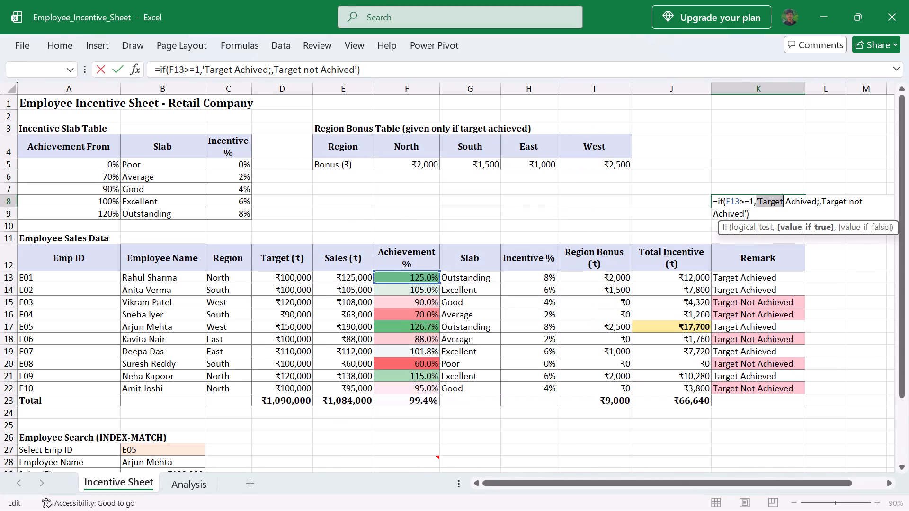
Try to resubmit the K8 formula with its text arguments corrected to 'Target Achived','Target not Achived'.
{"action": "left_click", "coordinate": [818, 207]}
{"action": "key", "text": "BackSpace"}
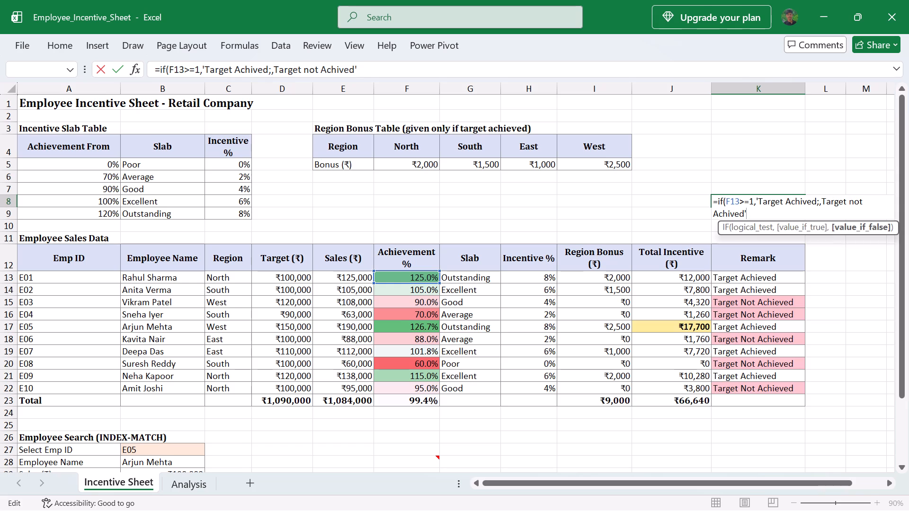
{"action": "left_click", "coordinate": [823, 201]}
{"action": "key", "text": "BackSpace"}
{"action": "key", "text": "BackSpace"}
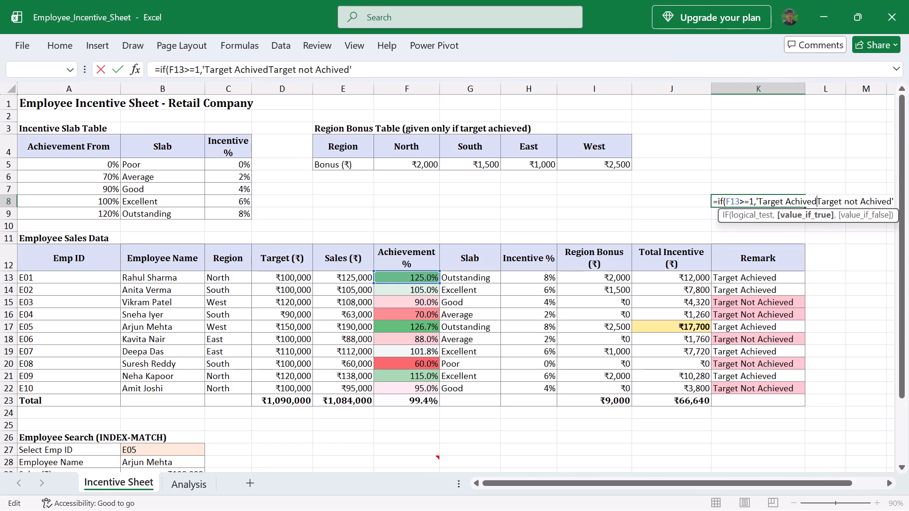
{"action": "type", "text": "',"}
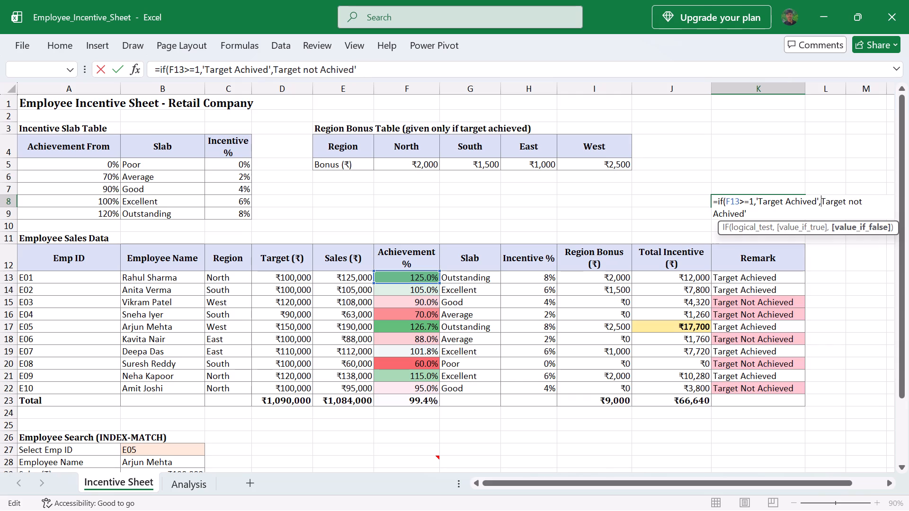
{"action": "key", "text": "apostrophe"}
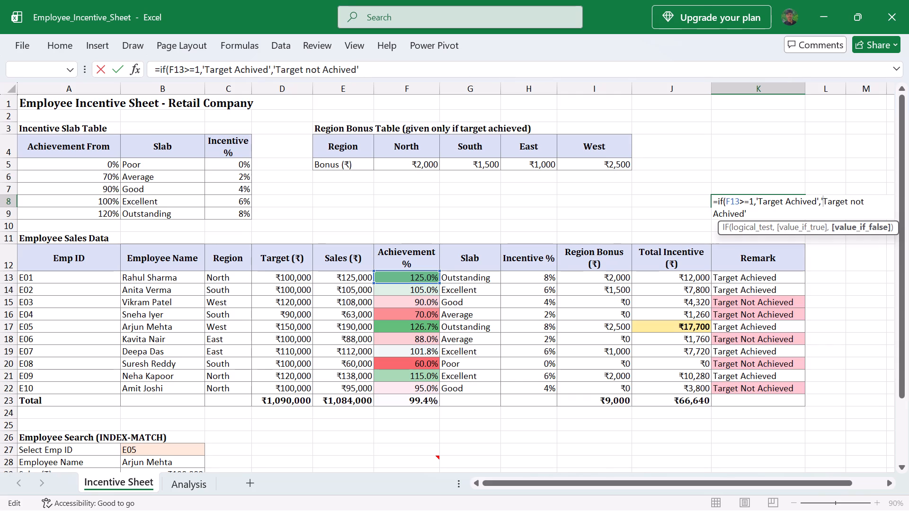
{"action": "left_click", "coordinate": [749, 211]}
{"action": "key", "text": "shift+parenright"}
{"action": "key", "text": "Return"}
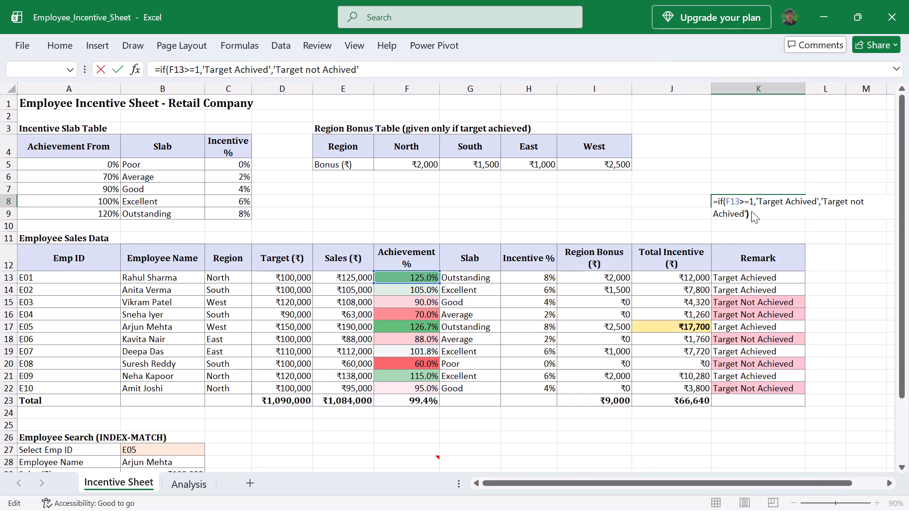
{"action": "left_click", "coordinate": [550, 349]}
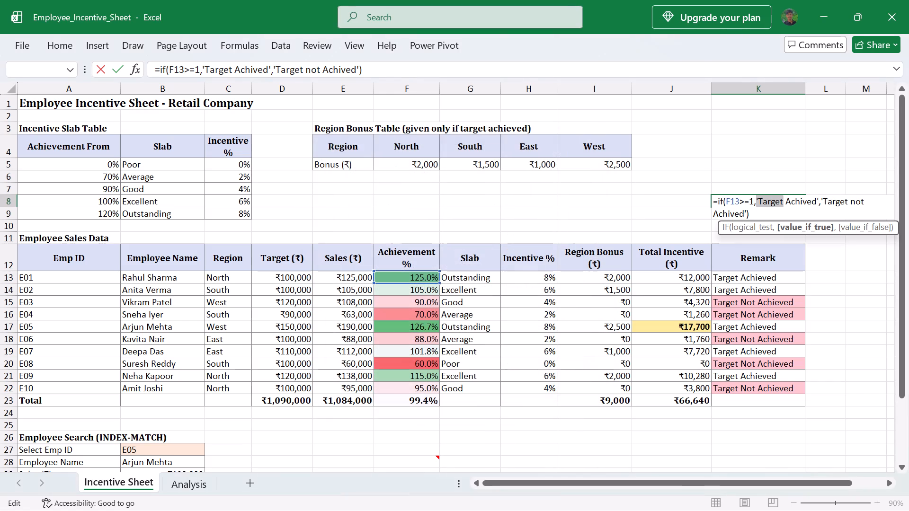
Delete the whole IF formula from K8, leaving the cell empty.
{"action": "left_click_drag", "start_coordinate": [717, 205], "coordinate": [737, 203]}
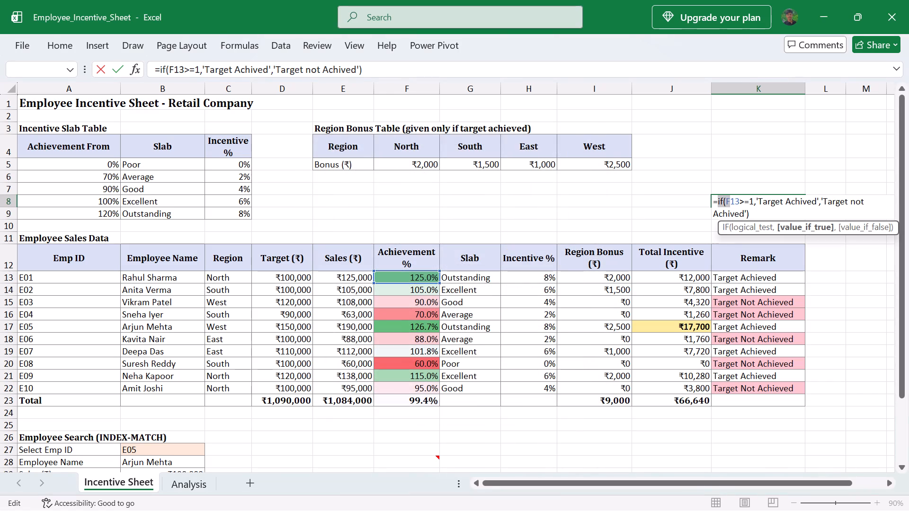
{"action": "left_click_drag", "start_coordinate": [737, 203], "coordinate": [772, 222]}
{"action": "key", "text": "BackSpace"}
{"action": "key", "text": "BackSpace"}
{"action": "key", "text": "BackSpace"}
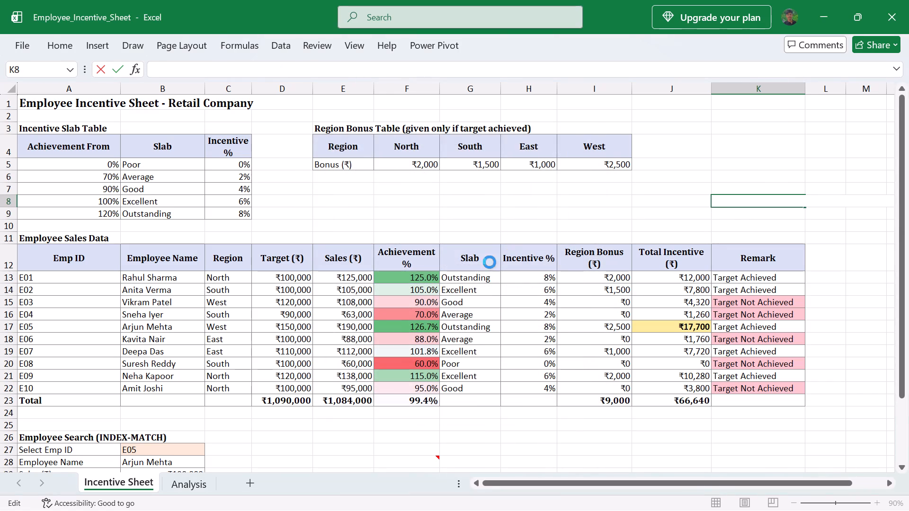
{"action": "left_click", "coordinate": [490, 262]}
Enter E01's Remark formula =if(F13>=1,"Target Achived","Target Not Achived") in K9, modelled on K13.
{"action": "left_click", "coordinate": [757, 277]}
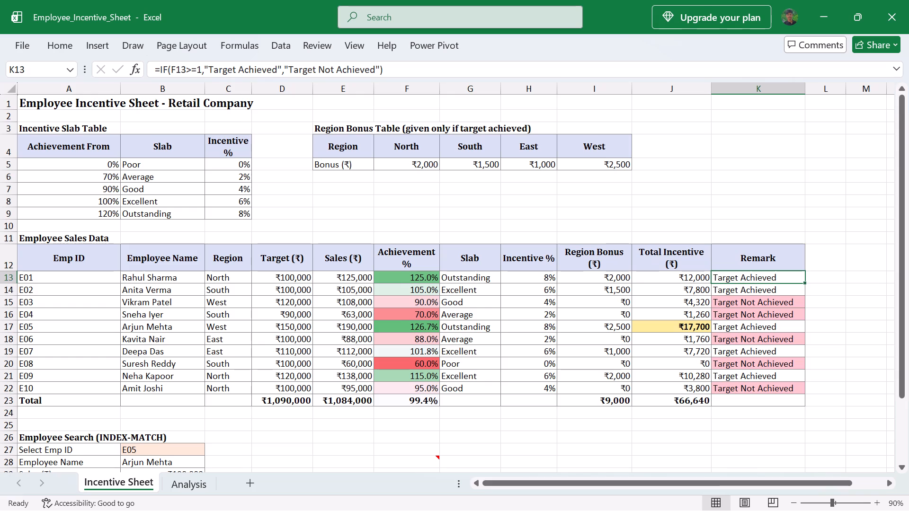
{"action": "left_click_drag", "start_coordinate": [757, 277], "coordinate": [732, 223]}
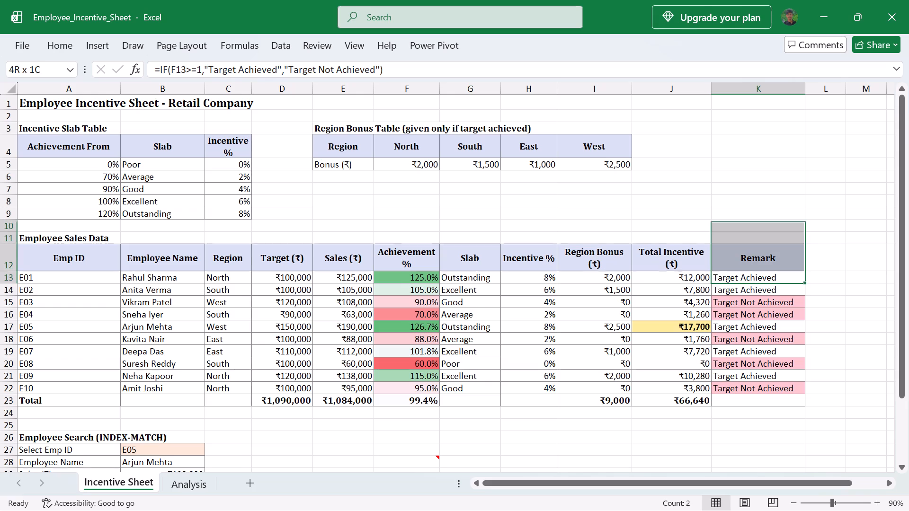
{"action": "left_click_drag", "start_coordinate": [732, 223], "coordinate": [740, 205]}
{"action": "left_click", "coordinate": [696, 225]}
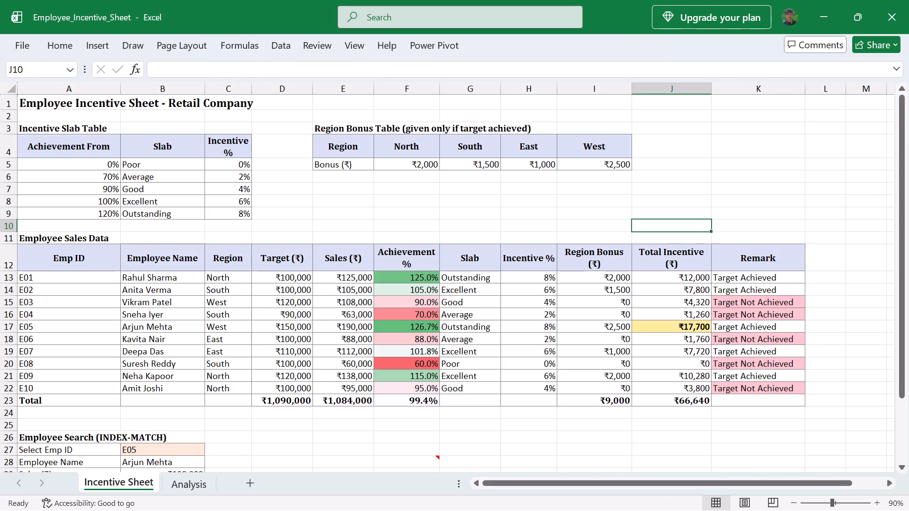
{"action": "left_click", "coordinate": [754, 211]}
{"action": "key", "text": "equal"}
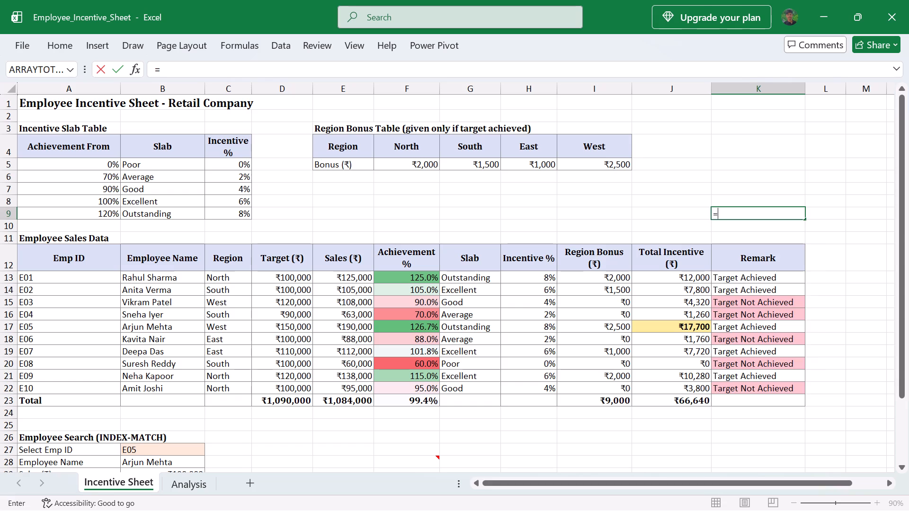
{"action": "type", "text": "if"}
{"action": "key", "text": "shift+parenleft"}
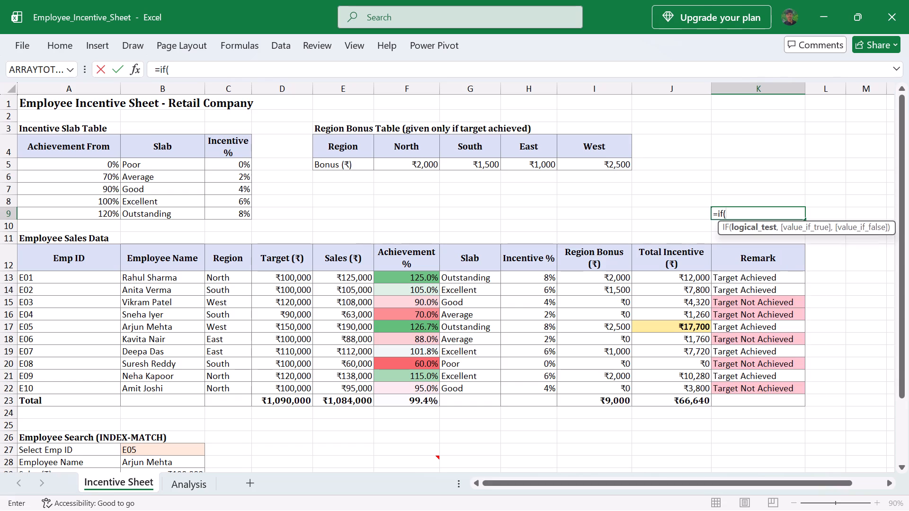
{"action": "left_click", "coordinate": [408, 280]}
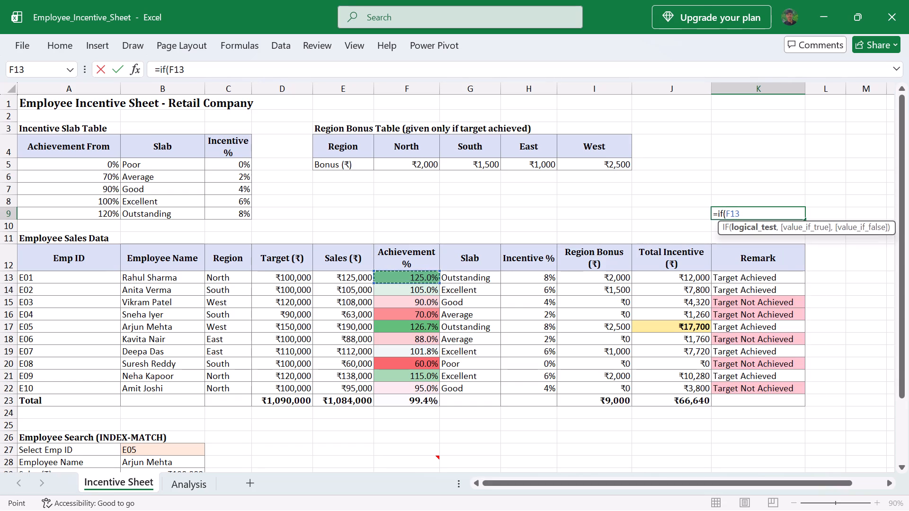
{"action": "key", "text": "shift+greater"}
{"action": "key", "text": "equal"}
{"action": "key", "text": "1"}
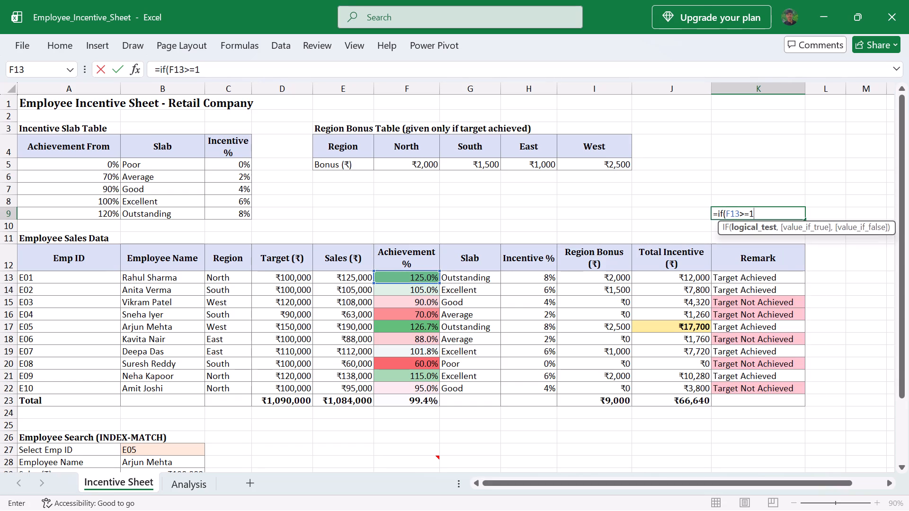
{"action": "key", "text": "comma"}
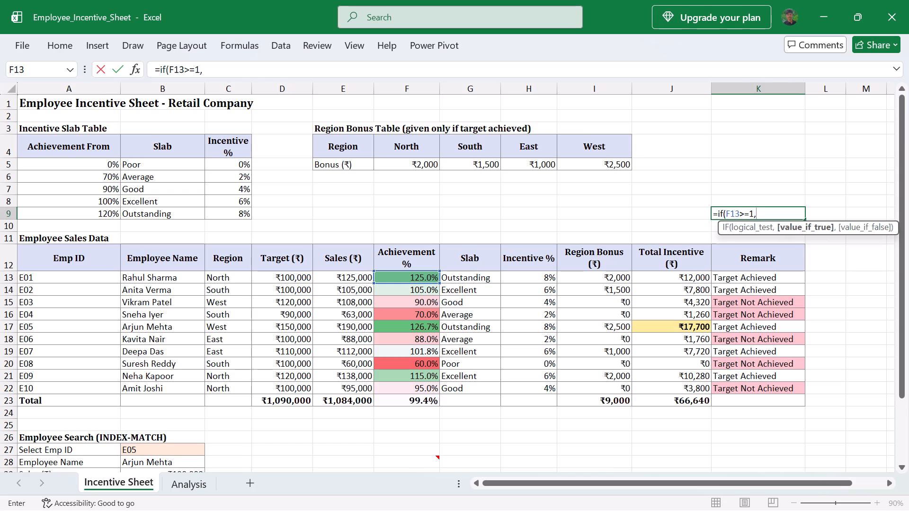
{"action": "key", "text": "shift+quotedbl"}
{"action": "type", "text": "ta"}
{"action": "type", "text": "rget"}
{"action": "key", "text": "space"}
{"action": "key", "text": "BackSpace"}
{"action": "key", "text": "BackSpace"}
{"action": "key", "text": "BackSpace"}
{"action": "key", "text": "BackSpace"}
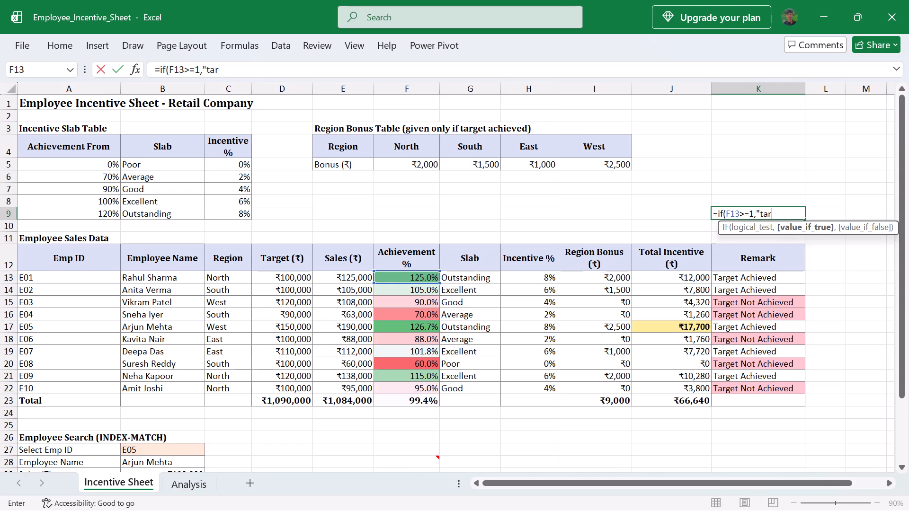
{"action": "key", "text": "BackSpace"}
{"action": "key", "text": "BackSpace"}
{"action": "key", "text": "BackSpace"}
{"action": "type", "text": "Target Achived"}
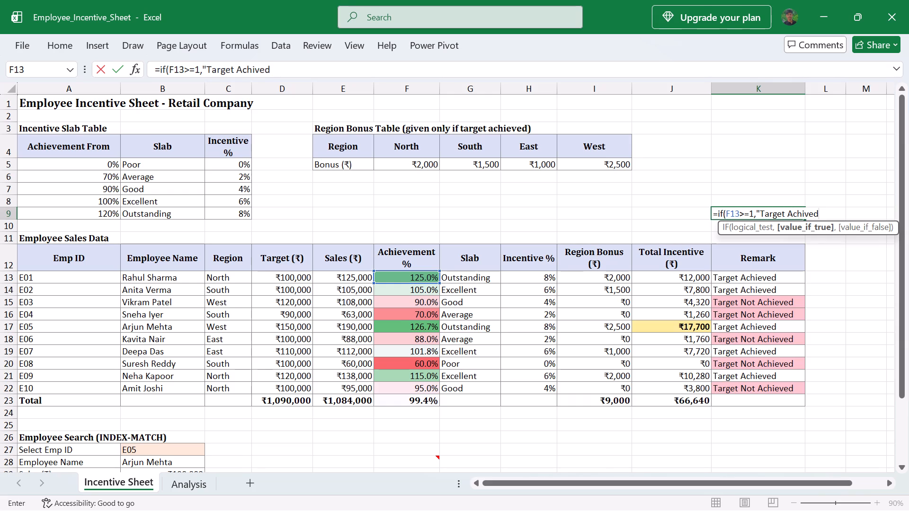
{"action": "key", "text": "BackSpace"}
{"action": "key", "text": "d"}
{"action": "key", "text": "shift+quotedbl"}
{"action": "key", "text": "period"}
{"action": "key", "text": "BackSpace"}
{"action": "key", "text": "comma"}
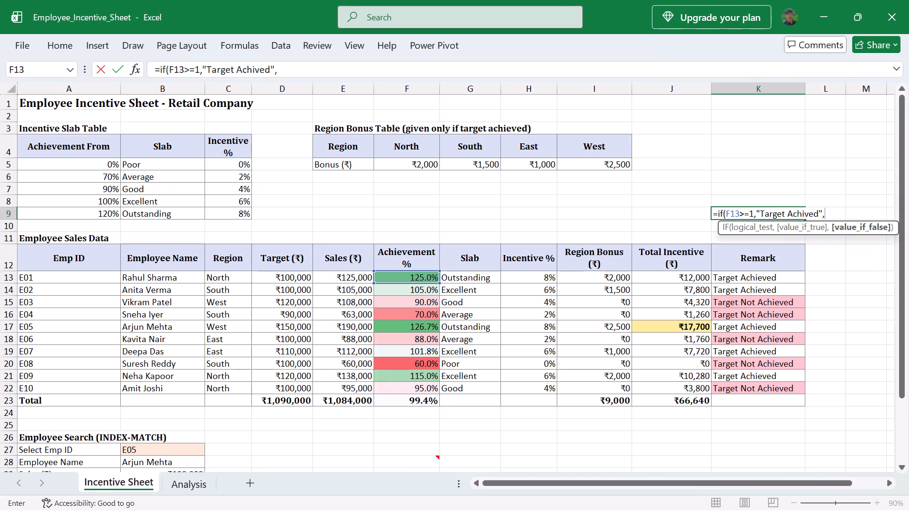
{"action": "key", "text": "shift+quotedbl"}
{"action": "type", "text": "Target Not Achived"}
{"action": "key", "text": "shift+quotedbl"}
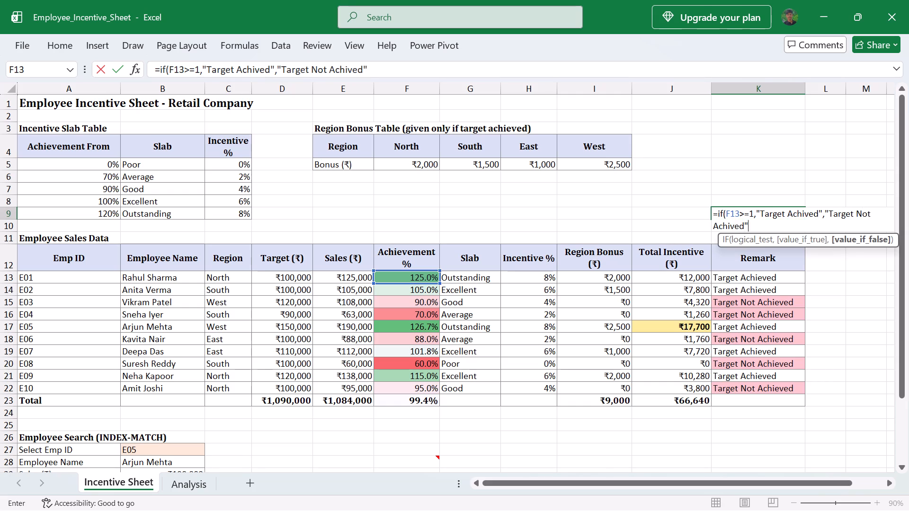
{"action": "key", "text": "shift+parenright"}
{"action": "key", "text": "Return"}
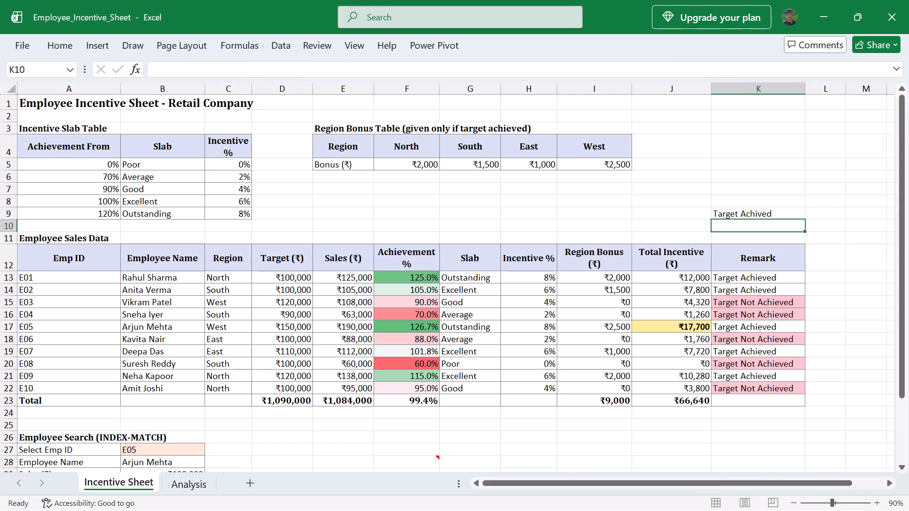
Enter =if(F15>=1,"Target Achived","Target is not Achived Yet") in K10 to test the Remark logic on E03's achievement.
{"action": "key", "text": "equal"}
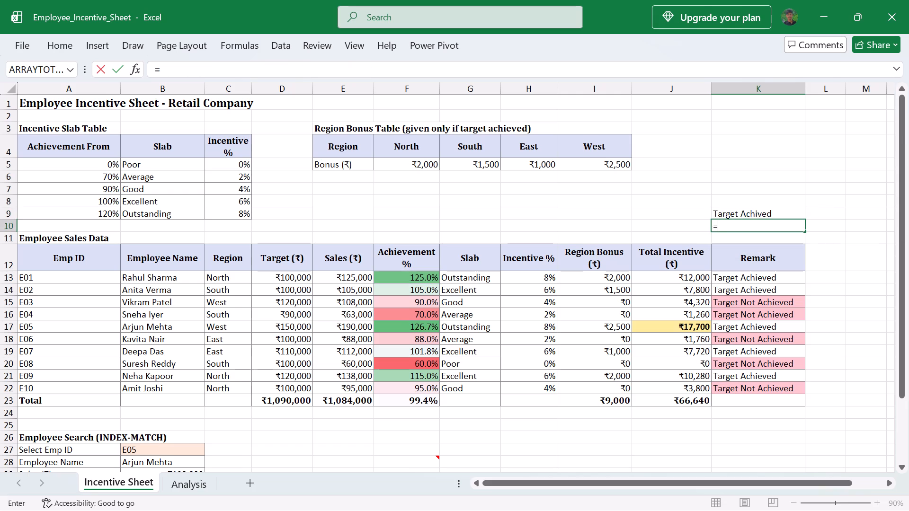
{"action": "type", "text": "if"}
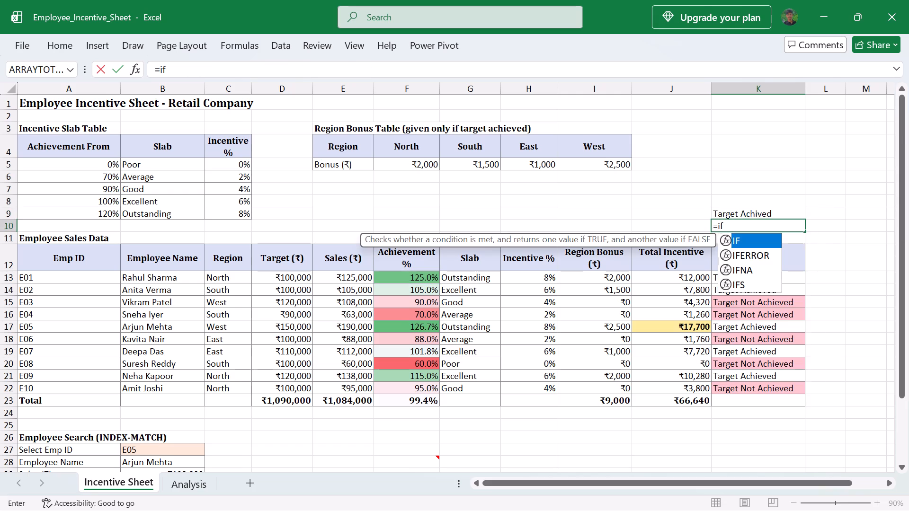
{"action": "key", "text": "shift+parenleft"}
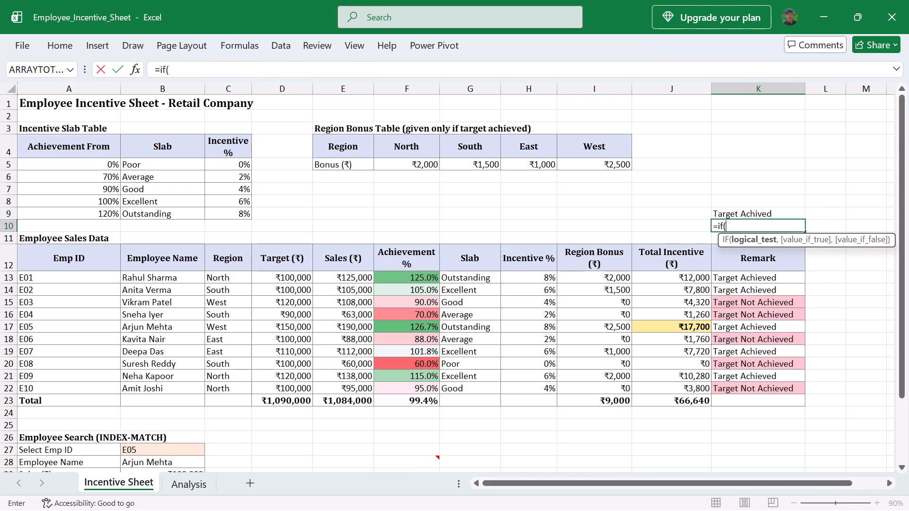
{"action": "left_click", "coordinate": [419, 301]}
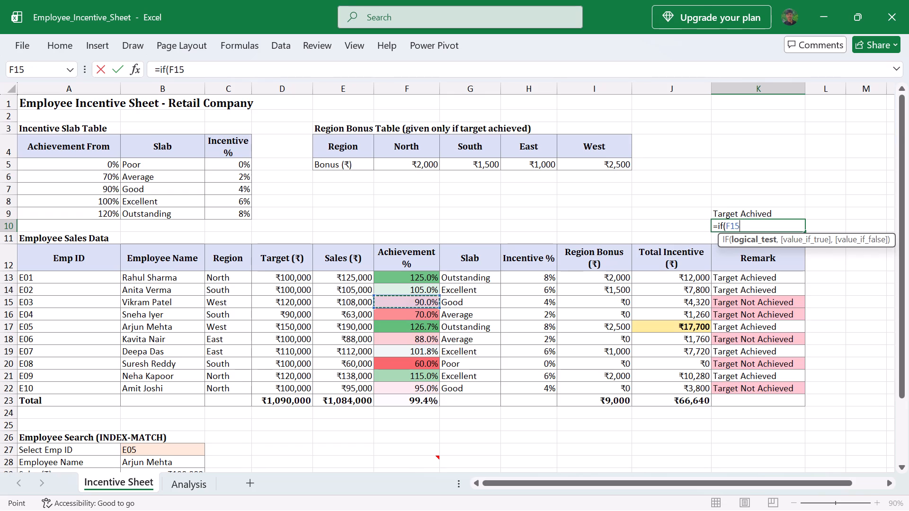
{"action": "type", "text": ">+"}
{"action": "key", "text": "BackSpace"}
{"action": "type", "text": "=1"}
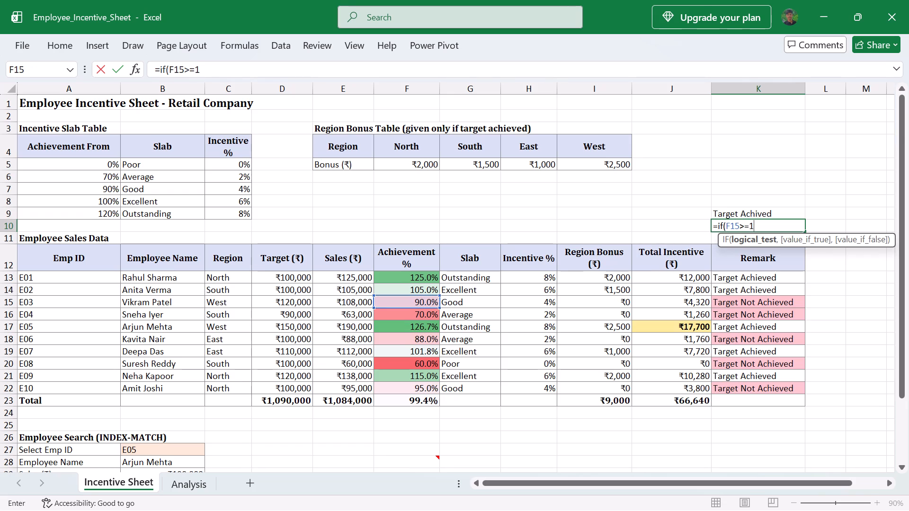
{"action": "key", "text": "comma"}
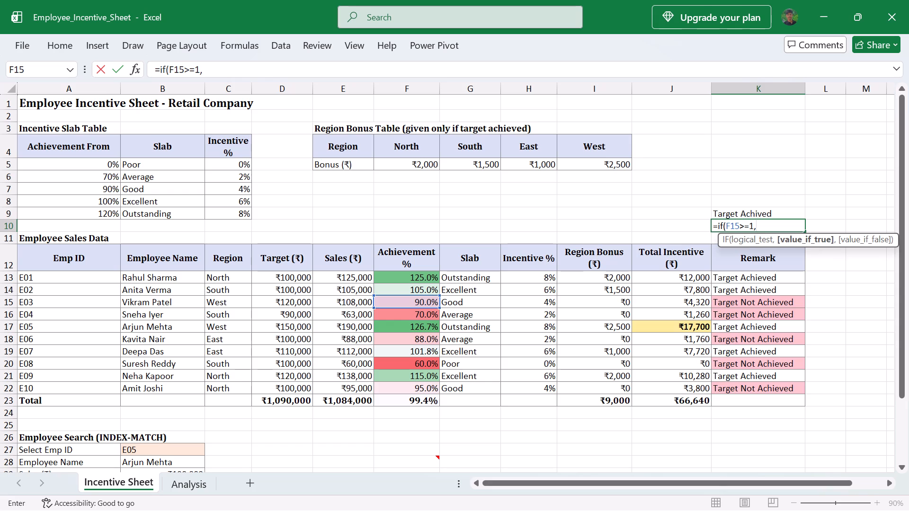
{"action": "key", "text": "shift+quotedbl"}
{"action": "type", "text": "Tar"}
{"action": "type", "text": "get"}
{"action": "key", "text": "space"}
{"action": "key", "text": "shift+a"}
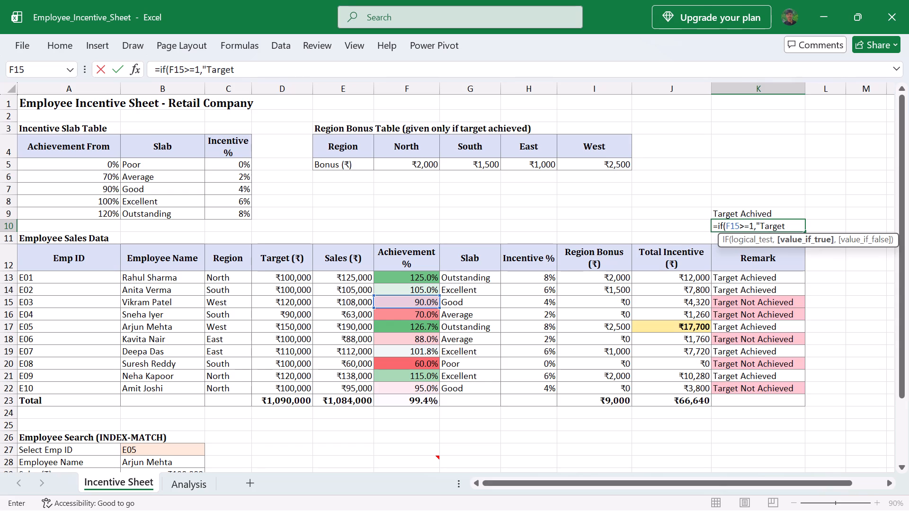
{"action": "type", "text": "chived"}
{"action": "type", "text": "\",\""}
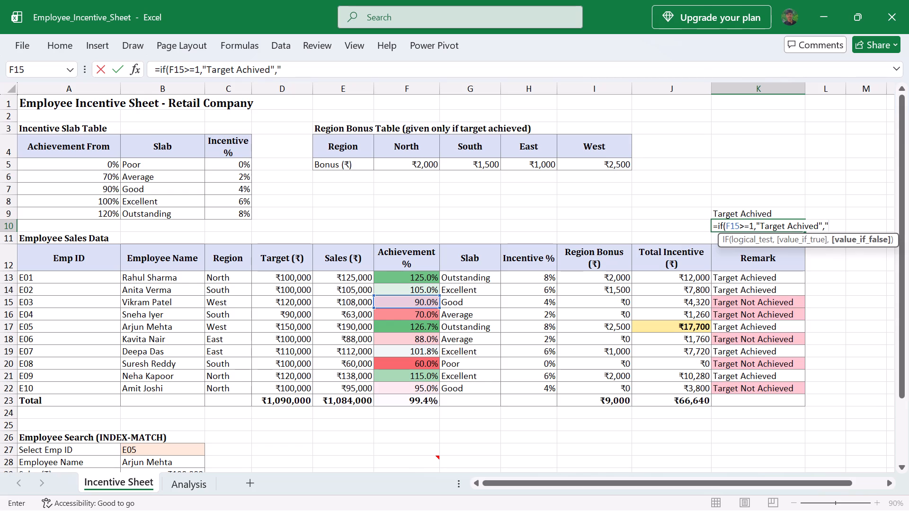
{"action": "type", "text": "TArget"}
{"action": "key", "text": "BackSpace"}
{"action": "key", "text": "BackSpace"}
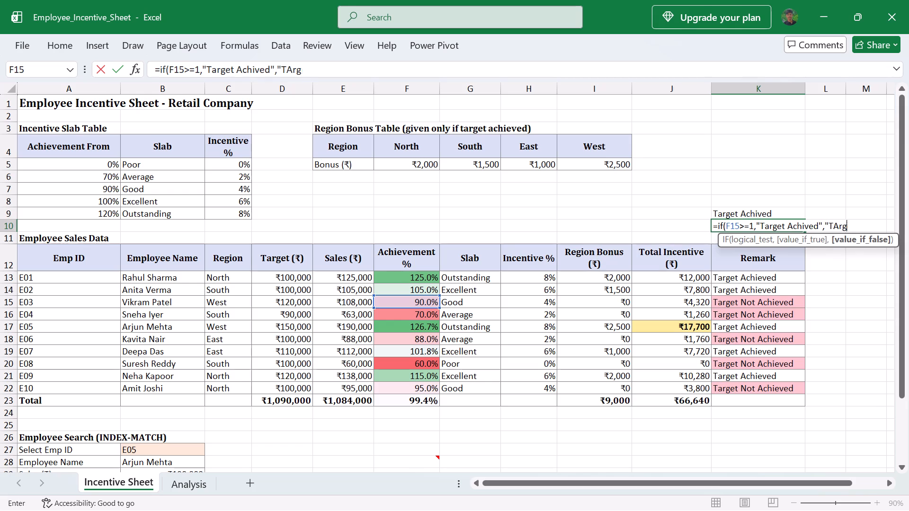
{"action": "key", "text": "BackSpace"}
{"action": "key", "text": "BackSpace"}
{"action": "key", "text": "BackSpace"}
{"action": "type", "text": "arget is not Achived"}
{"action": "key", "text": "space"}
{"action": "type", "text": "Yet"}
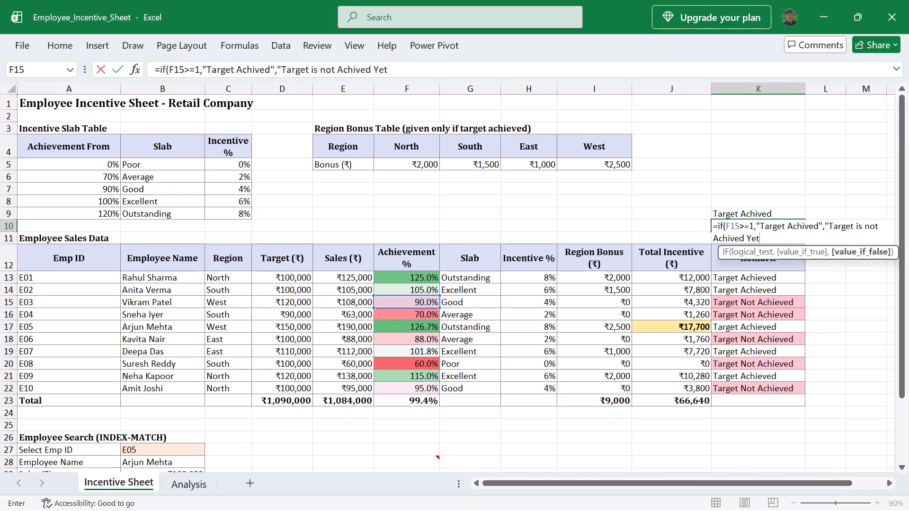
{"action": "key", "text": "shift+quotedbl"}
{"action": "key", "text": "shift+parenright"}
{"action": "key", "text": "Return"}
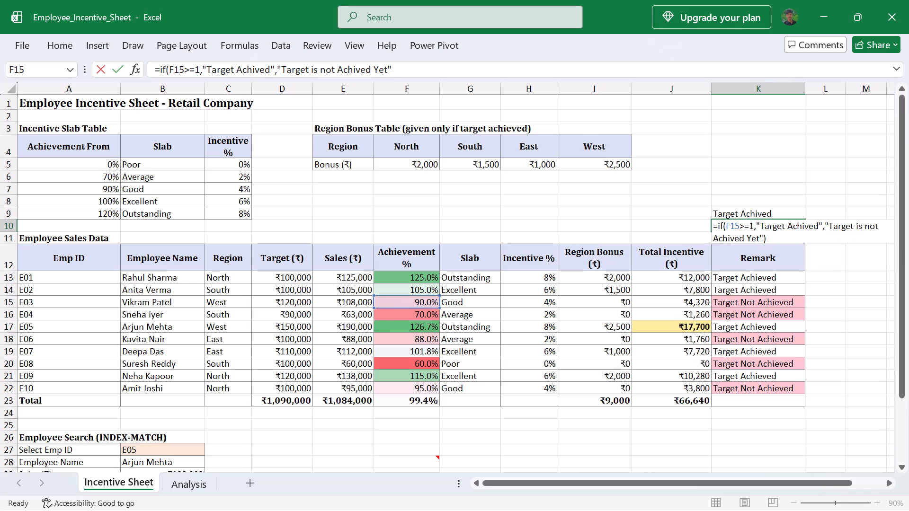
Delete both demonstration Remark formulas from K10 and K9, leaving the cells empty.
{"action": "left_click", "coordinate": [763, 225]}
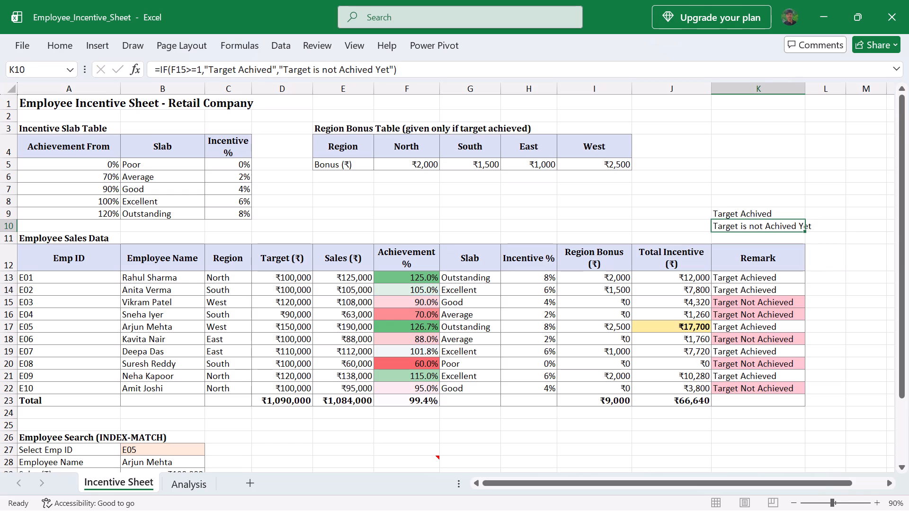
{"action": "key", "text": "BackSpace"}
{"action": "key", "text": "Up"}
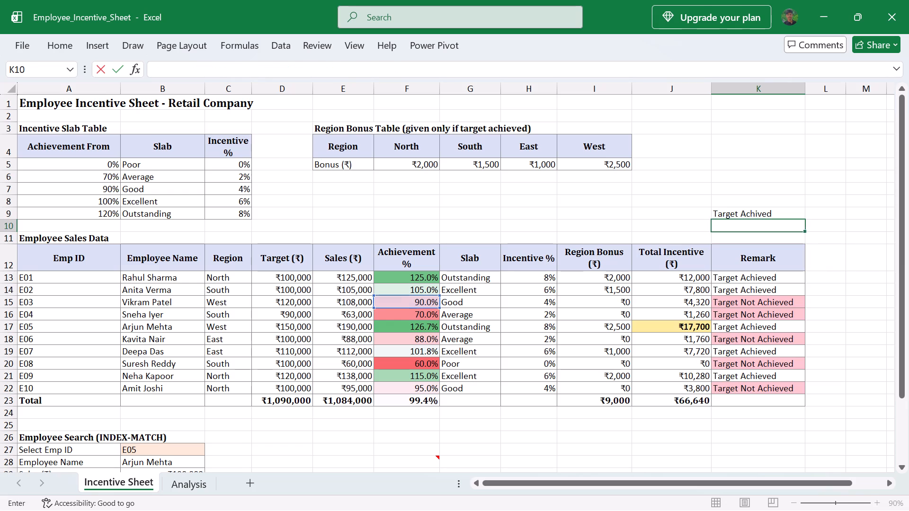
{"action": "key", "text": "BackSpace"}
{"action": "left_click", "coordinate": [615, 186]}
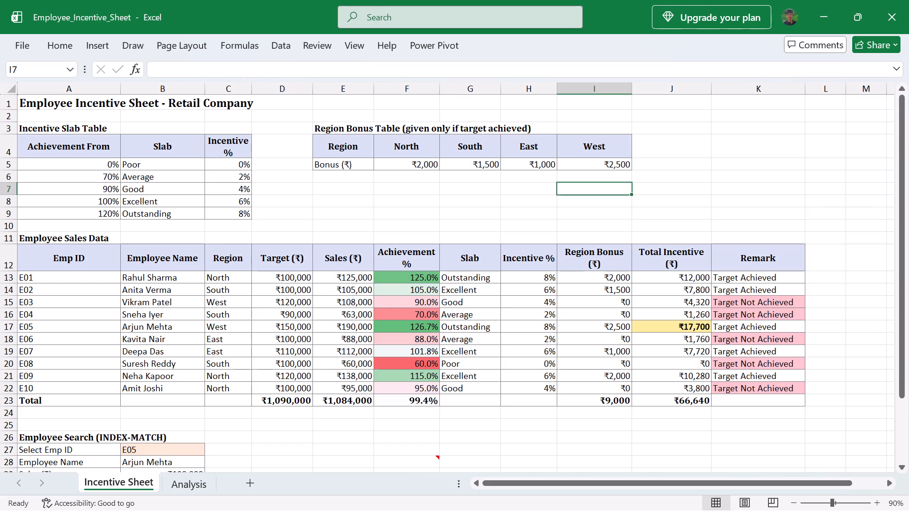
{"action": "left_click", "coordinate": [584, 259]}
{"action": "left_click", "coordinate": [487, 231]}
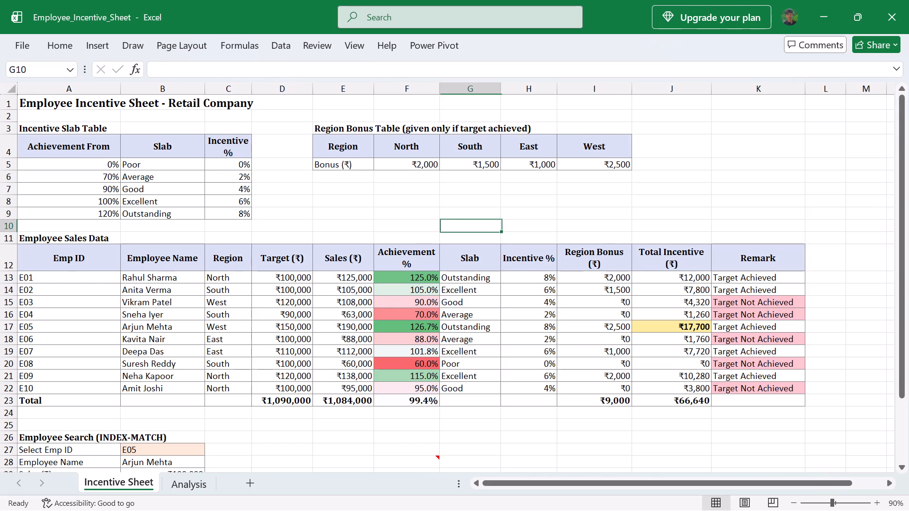
Examine the INDEX-MATCH formula behind Employee Name in B28 of the Employee Search block.
{"action": "scroll", "coordinate": [487, 231], "scroll_direction": "down", "scroll_amount": 2}
{"action": "scroll", "coordinate": [256, 282], "scroll_direction": "right", "scroll_amount": 1}
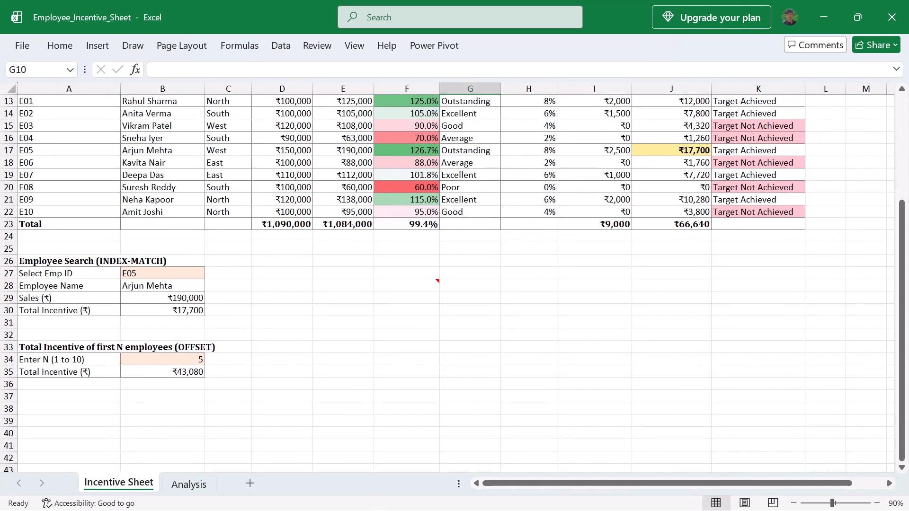
{"action": "left_click", "coordinate": [356, 318]}
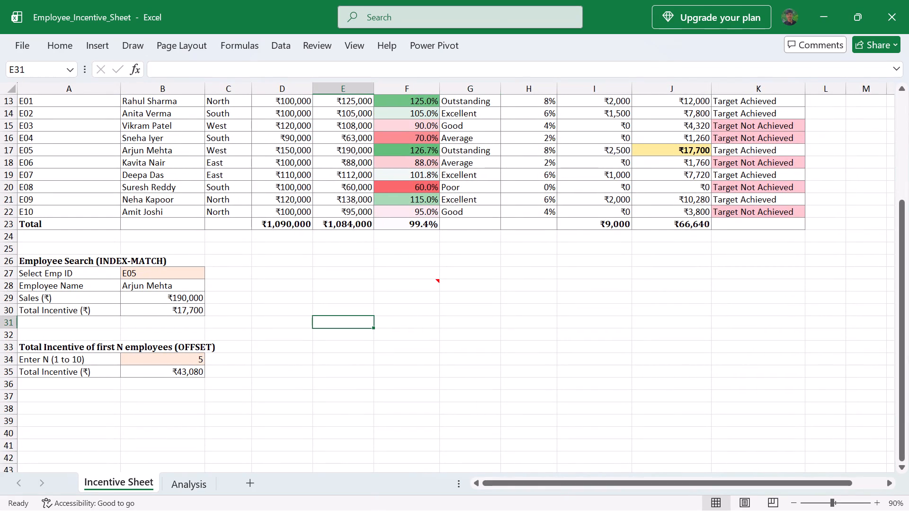
{"action": "scroll", "coordinate": [356, 318], "scroll_direction": "right", "scroll_amount": 1}
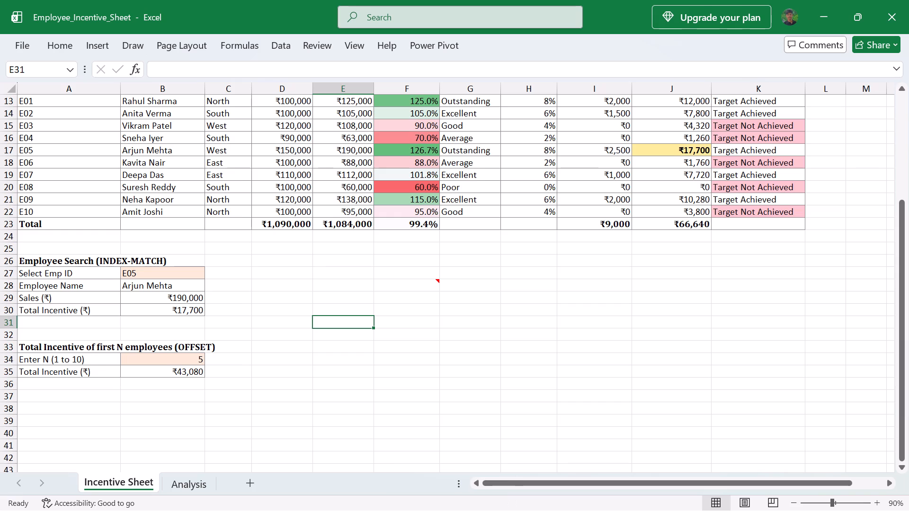
{"action": "left_click", "coordinate": [147, 282]}
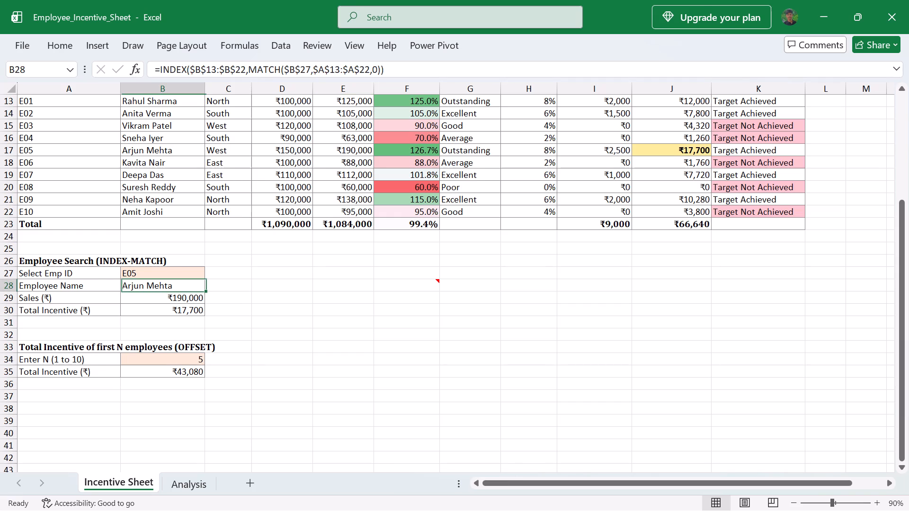
{"action": "scroll", "coordinate": [252, 285], "scroll_direction": "up", "scroll_amount": 1}
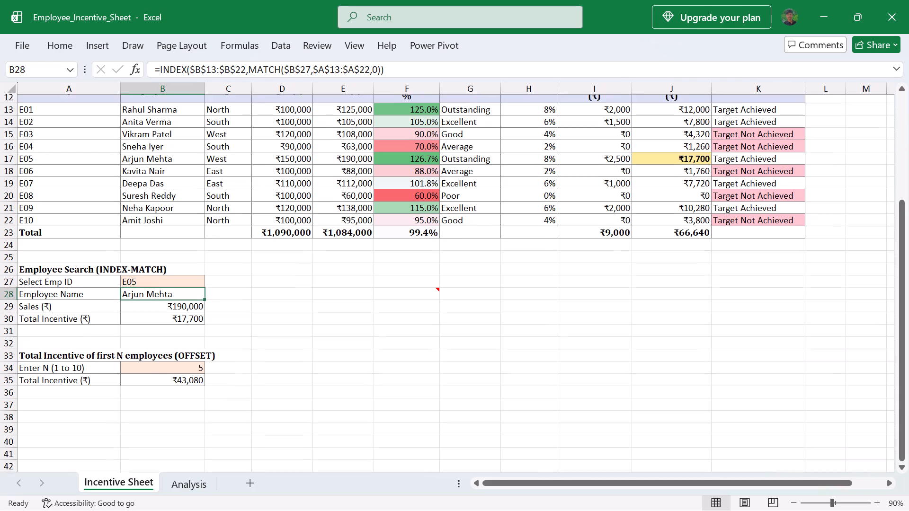
{"action": "scroll", "coordinate": [252, 285], "scroll_direction": "up", "scroll_amount": 1}
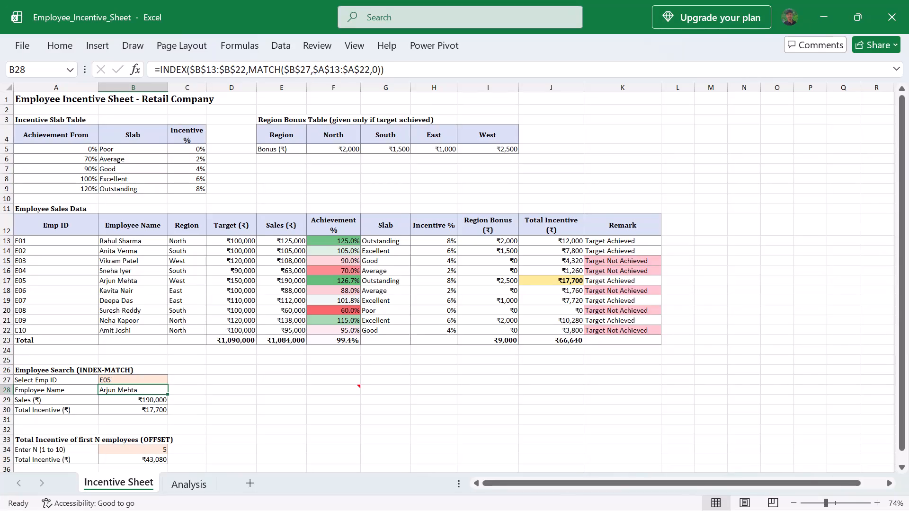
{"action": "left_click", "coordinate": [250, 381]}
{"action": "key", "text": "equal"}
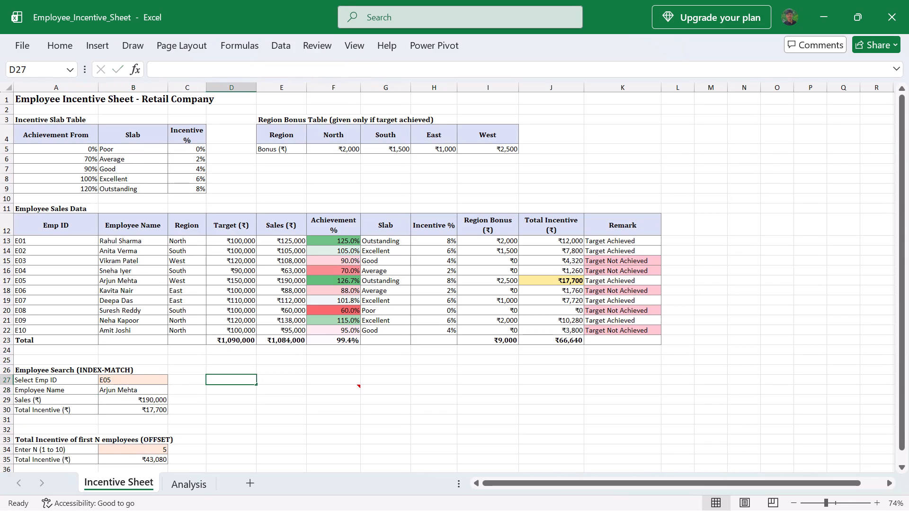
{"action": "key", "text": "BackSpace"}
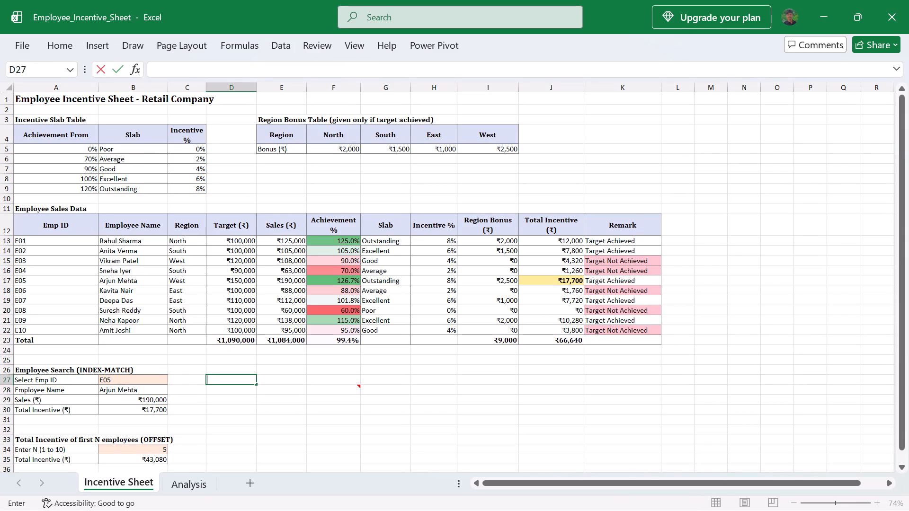
Start a demonstration formula in D27 as =index(B13:B22,Match, modelled on the Employee Name formula in B28.
{"action": "left_click", "coordinate": [151, 386]}
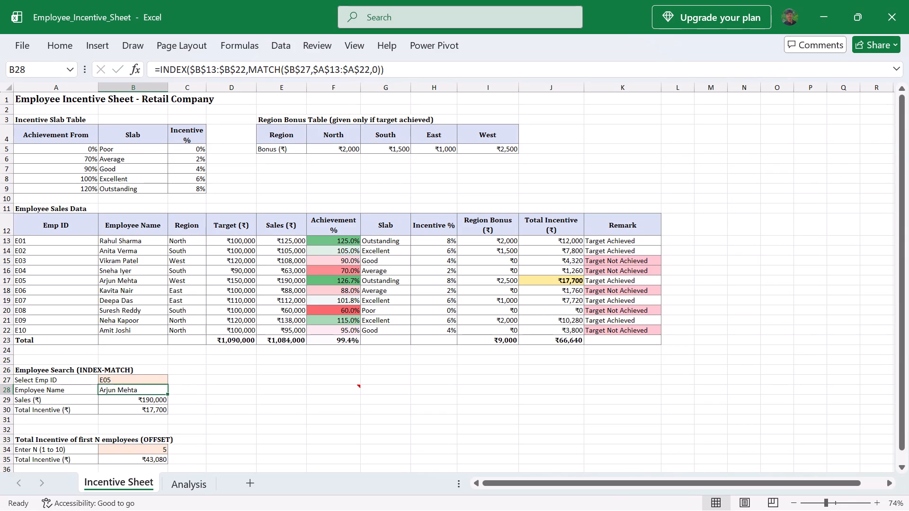
{"action": "left_click", "coordinate": [230, 376]}
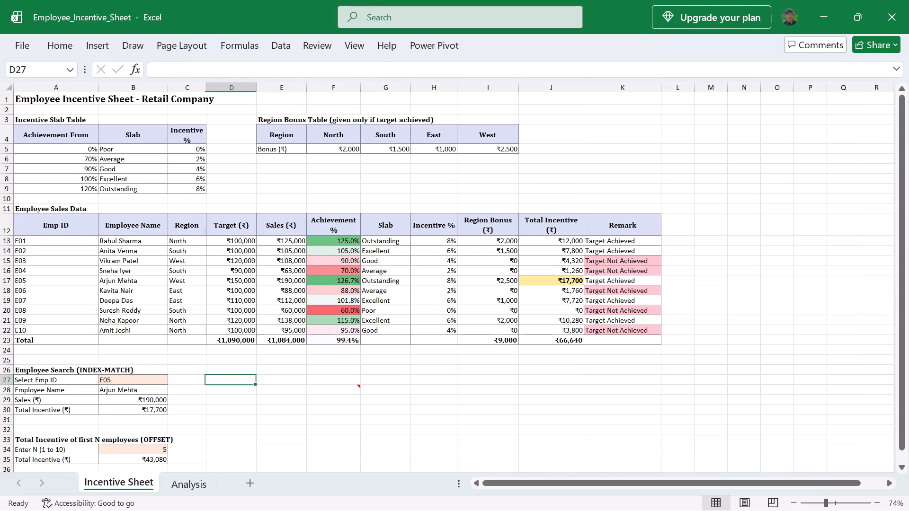
{"action": "type", "text": "=index"}
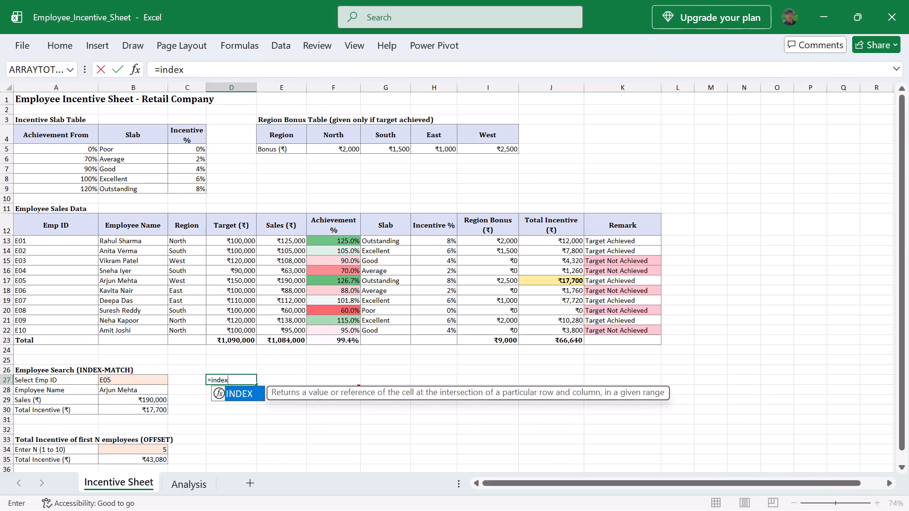
{"action": "key", "text": "shift+parenleft"}
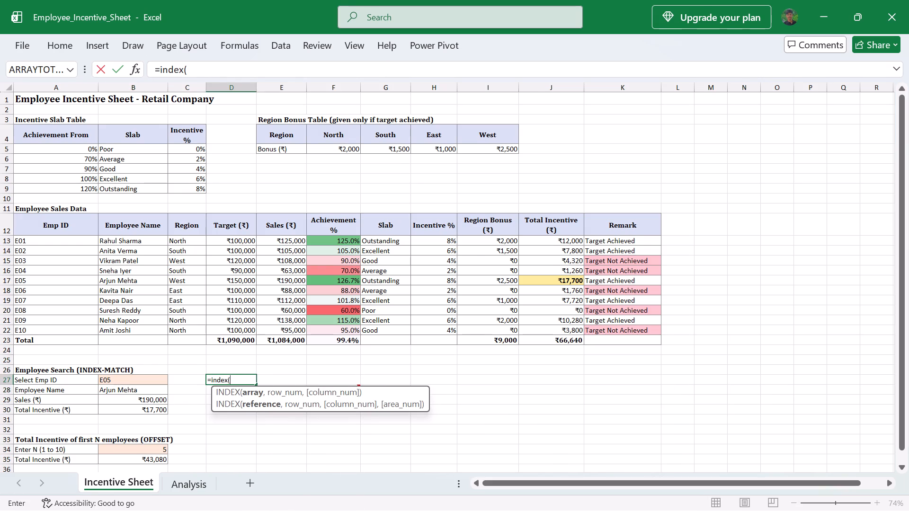
{"action": "left_click_drag", "start_coordinate": [100, 237], "coordinate": [133, 319]}
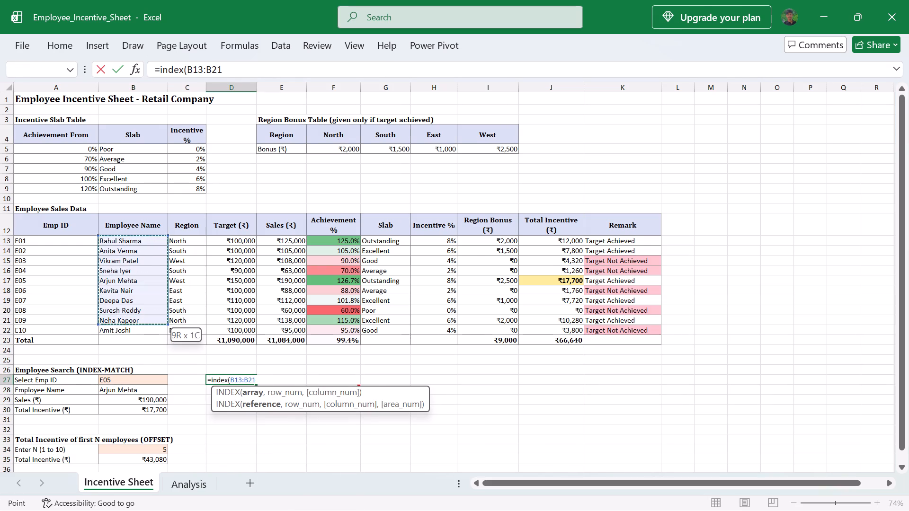
{"action": "left_click_drag", "start_coordinate": [133, 319], "coordinate": [132, 330]}
{"action": "key", "text": "comma"}
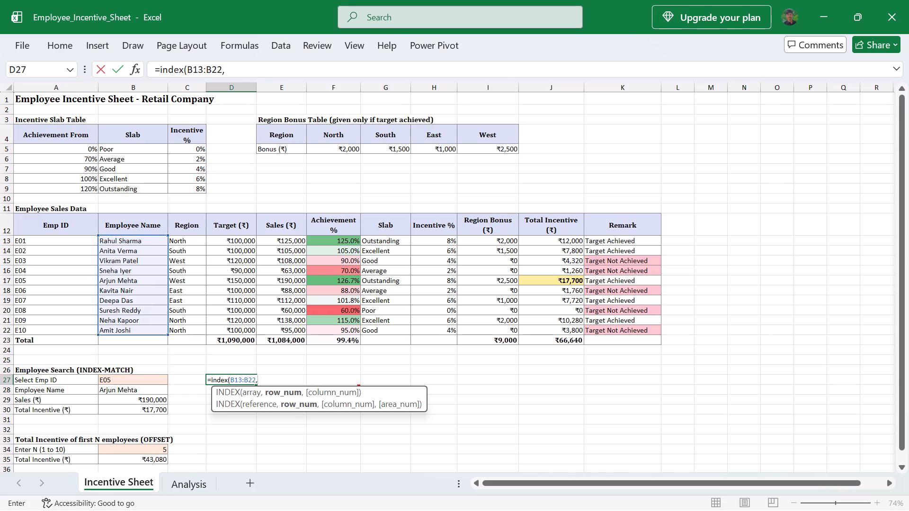
{"action": "type", "text": "Match"}
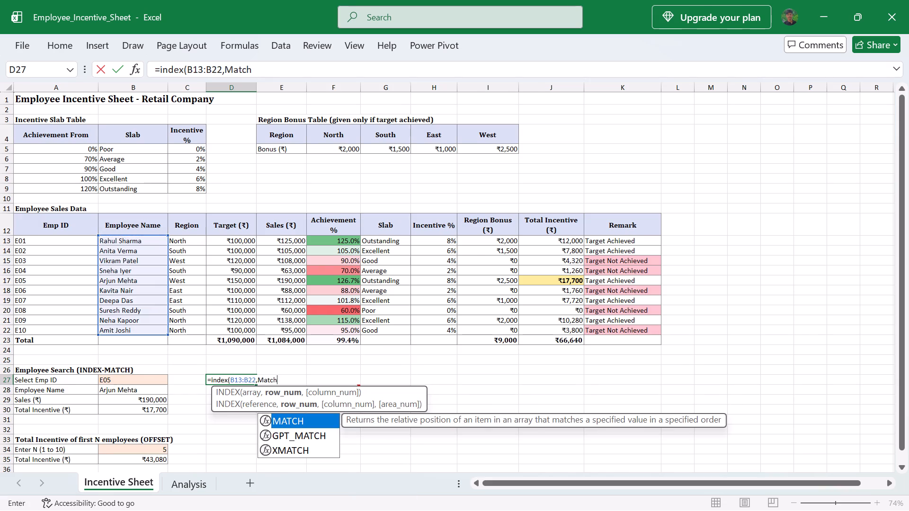
{"action": "left_click", "coordinate": [140, 383]}
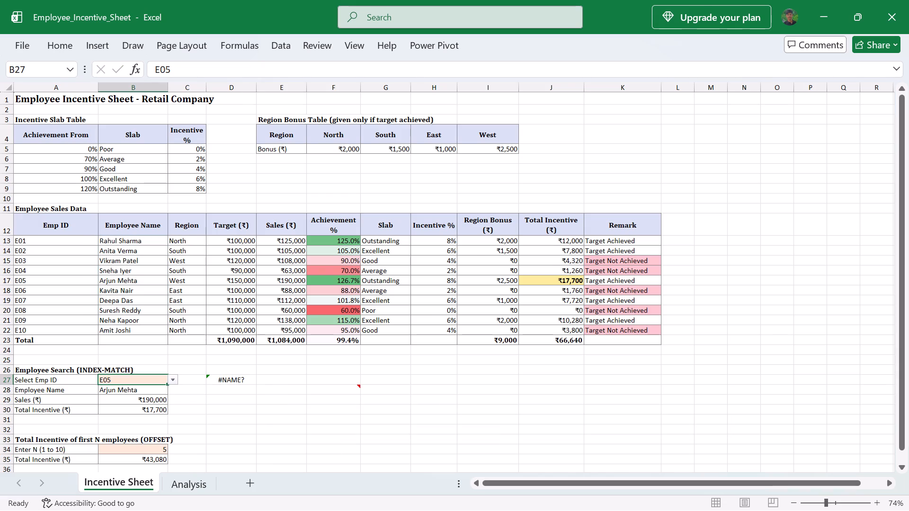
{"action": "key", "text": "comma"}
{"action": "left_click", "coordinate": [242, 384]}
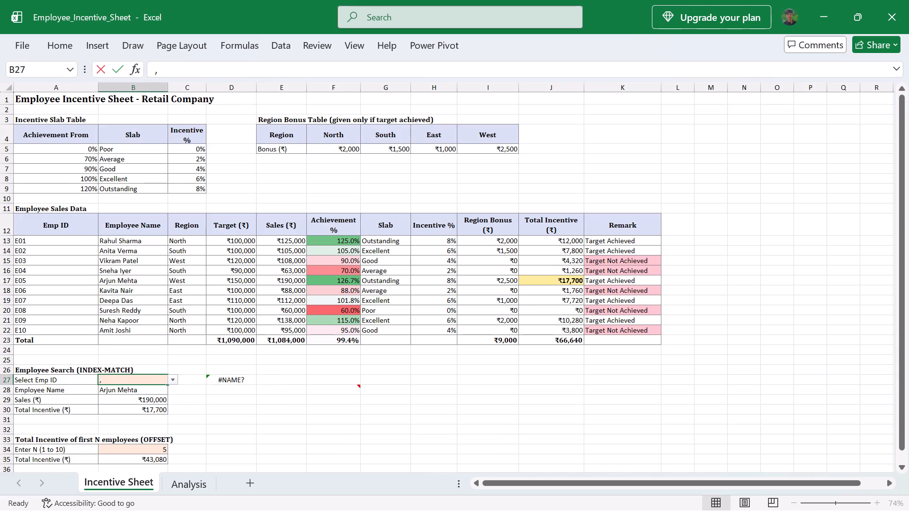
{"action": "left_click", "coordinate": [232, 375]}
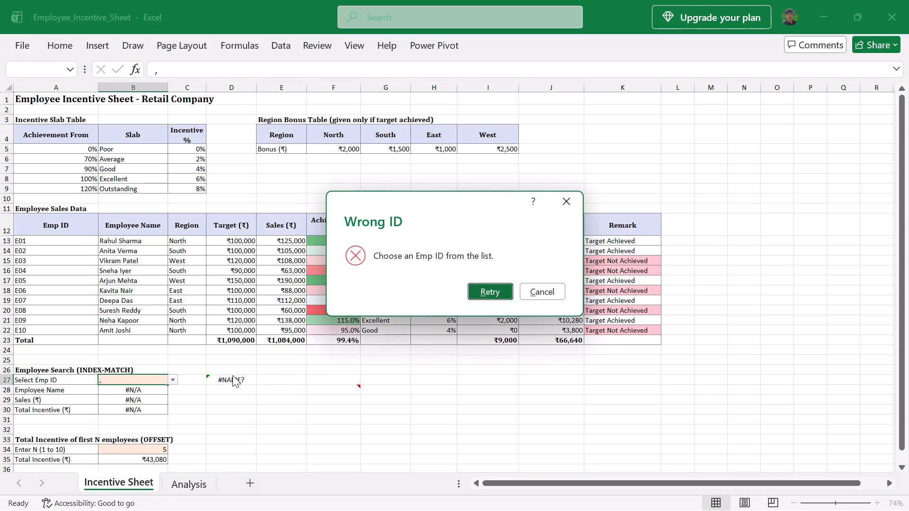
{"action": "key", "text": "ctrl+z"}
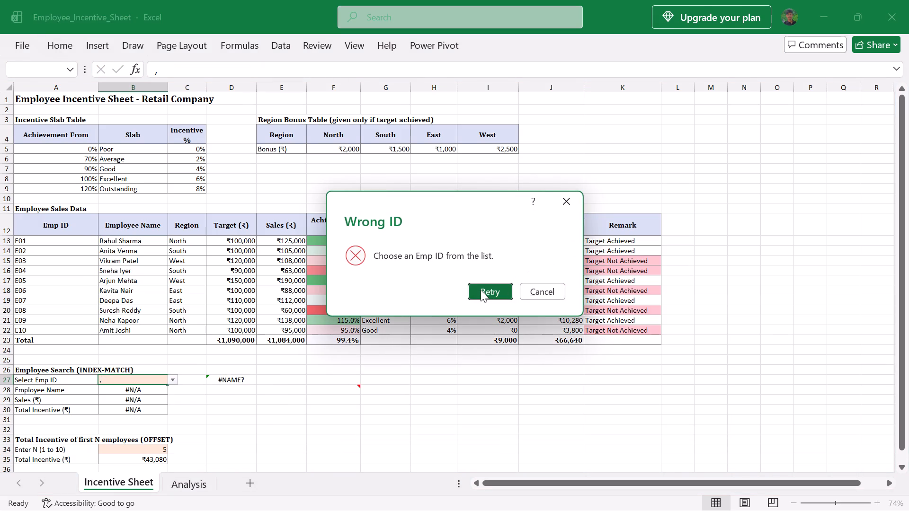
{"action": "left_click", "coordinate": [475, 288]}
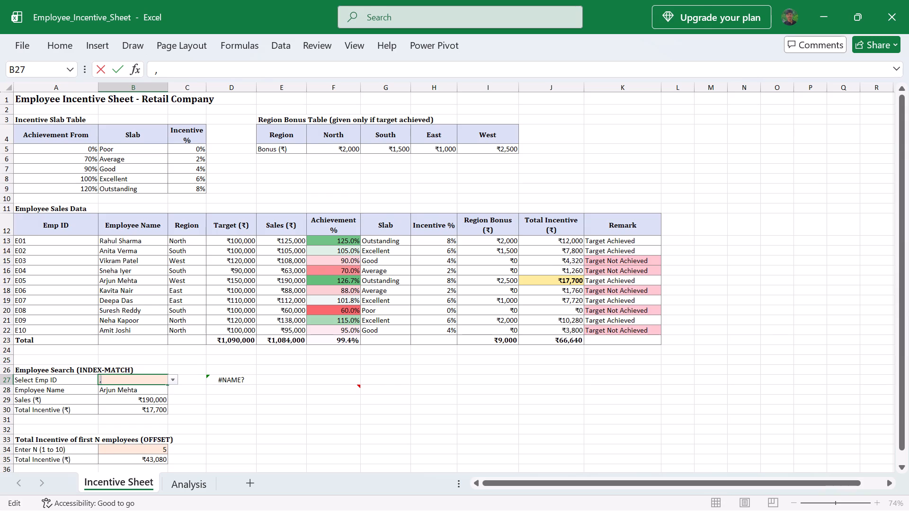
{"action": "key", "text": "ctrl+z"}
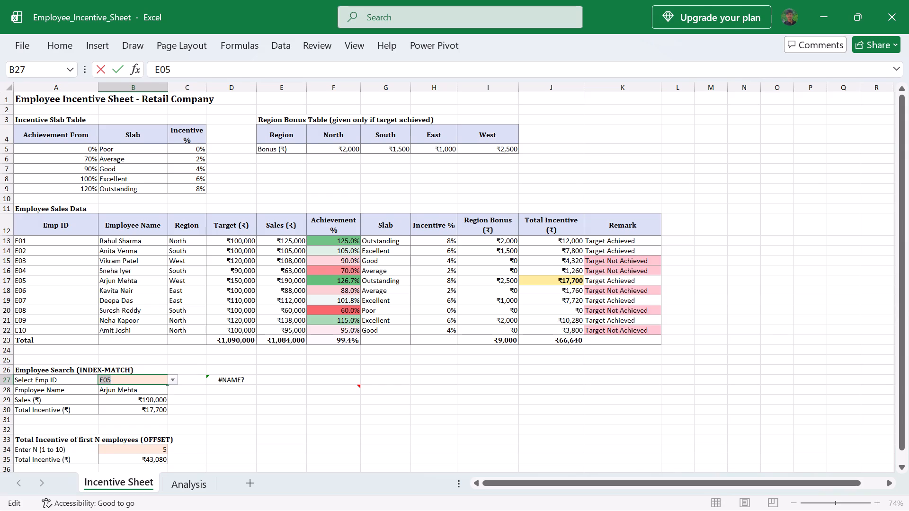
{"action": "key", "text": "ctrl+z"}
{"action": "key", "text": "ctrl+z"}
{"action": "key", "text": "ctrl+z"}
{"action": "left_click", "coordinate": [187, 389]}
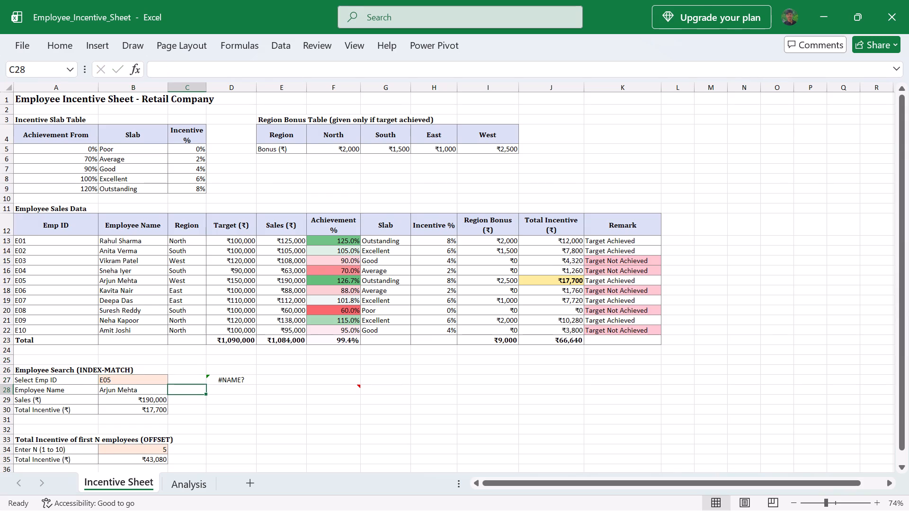
Extend D27's formula with MATCH's lookup value B27 and lookup array A13:A22, giving =INDEX(B13:B22,Match(B27,A13:A22,.
{"action": "left_click", "coordinate": [236, 379]}
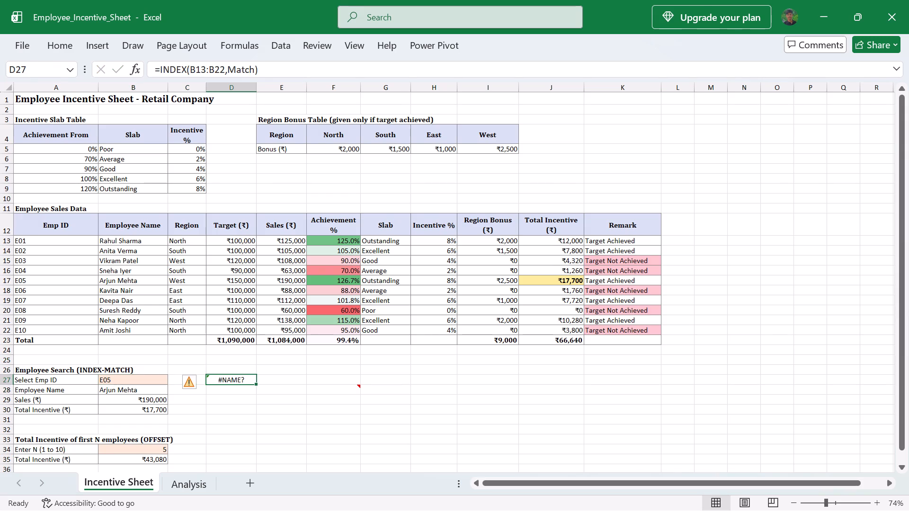
{"action": "triple_click", "coordinate": [236, 379]}
{"action": "left_click", "coordinate": [275, 70]}
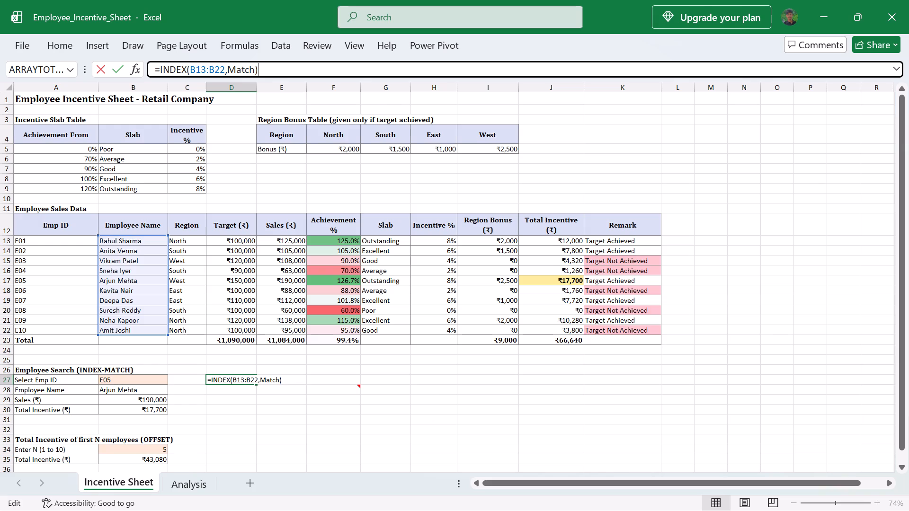
{"action": "key", "text": "BackSpace"}
{"action": "key", "text": "shift+parenleft"}
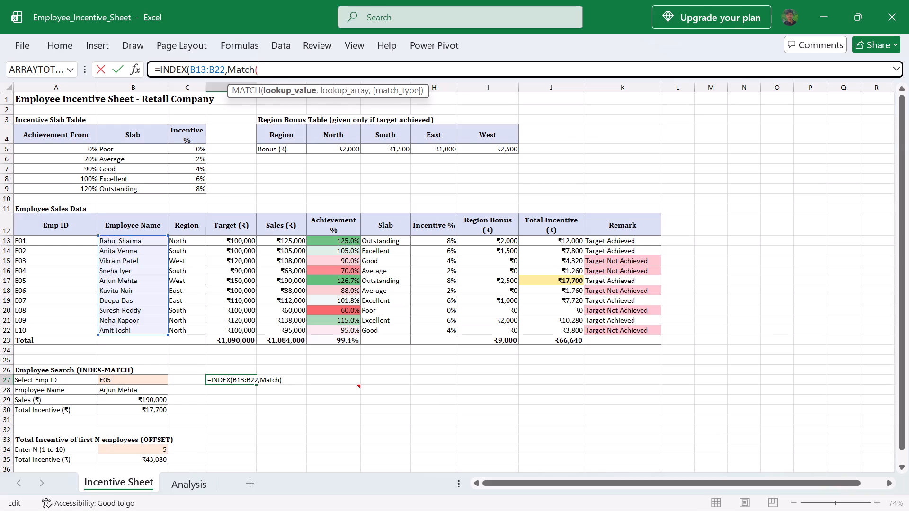
{"action": "left_click", "coordinate": [123, 381]}
{"action": "key", "text": "comma"}
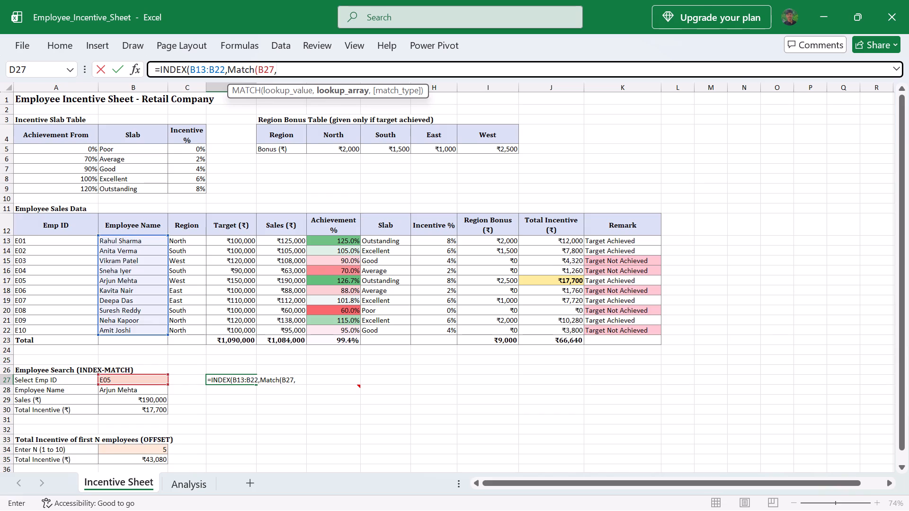
{"action": "left_click_drag", "start_coordinate": [15, 237], "coordinate": [63, 324]}
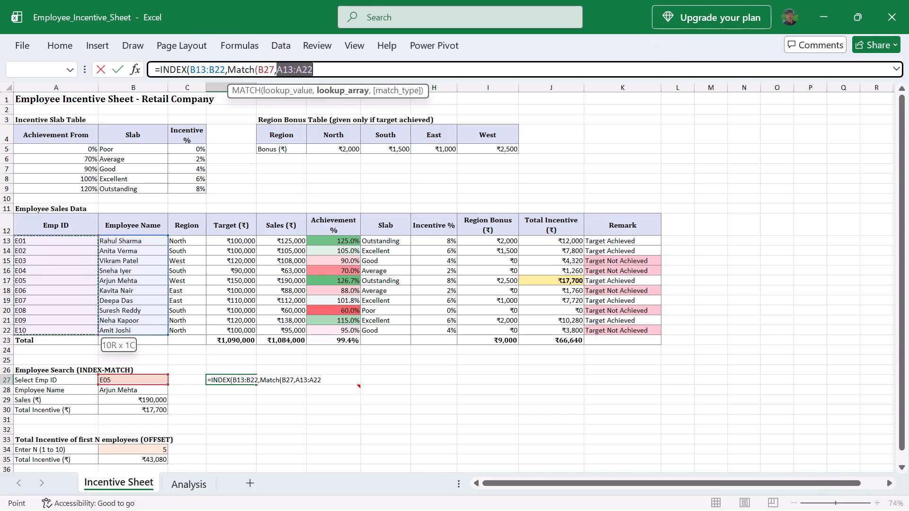
{"action": "left_click_drag", "start_coordinate": [63, 324], "coordinate": [62, 332]}
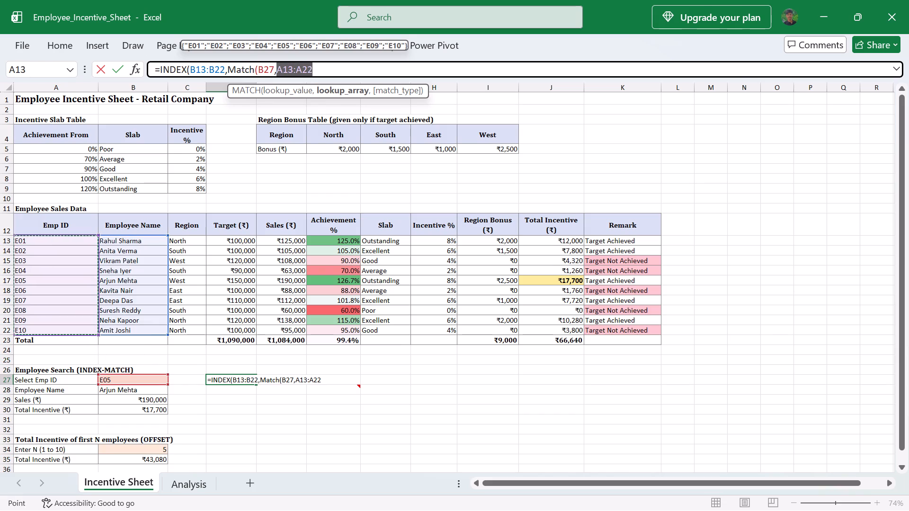
{"action": "key", "text": "comma"}
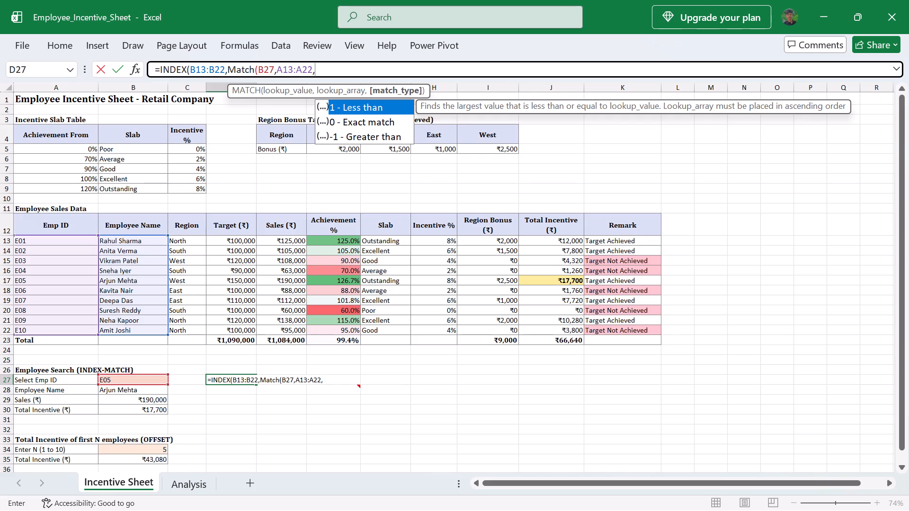
Try to enter D27's formula as =INDEX(B13:B22,Match(B27,A13:A22()0), and again with the 0 removed.
{"action": "key", "text": "BackSpace"}
{"action": "type", "text": "()"}
{"action": "key", "text": "0"}
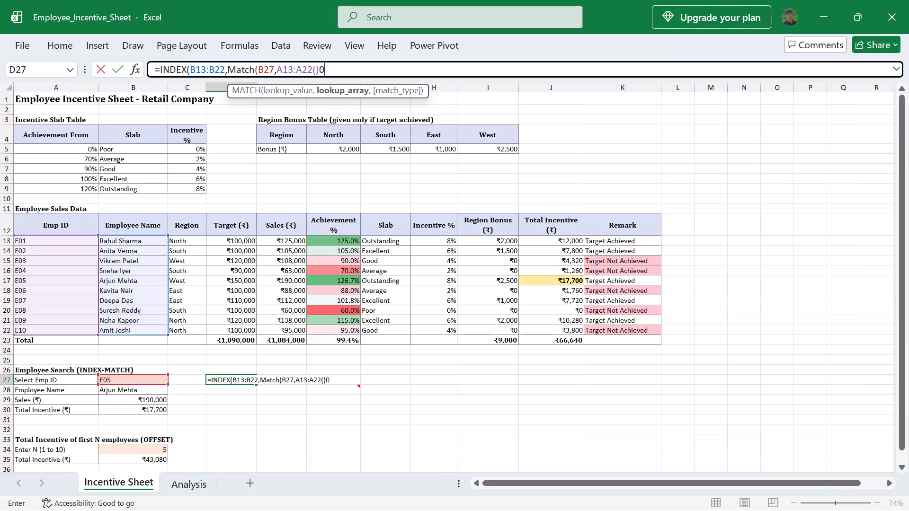
{"action": "key", "text": "shift+parenright"}
{"action": "key", "text": "Return"}
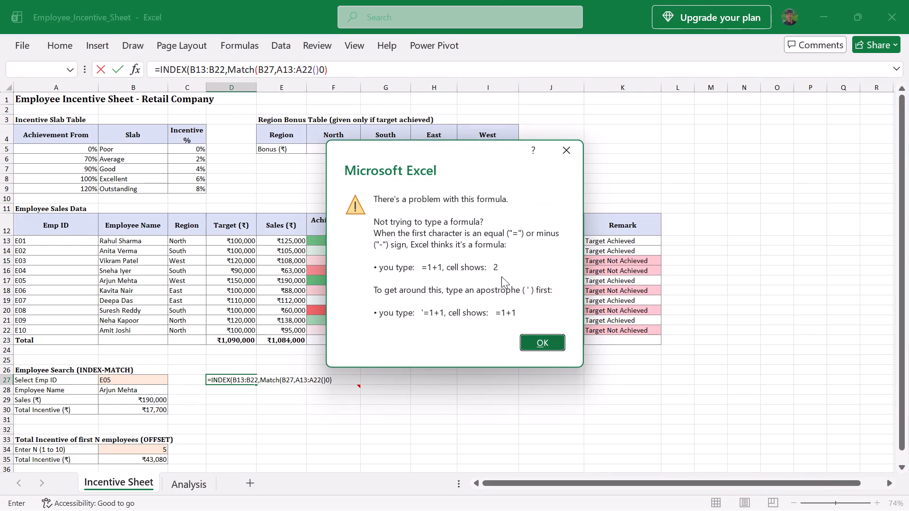
{"action": "left_click", "coordinate": [539, 348]}
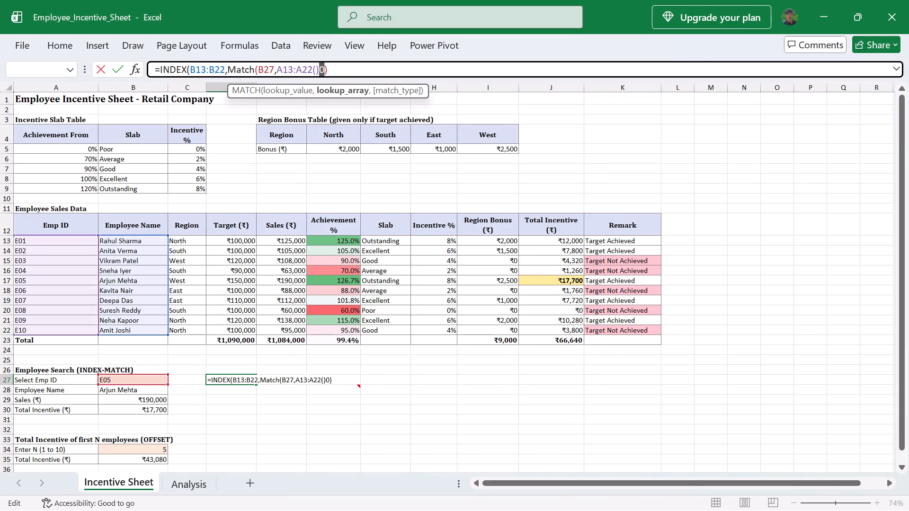
{"action": "key", "text": "BackSpace"}
{"action": "key", "text": "Return"}
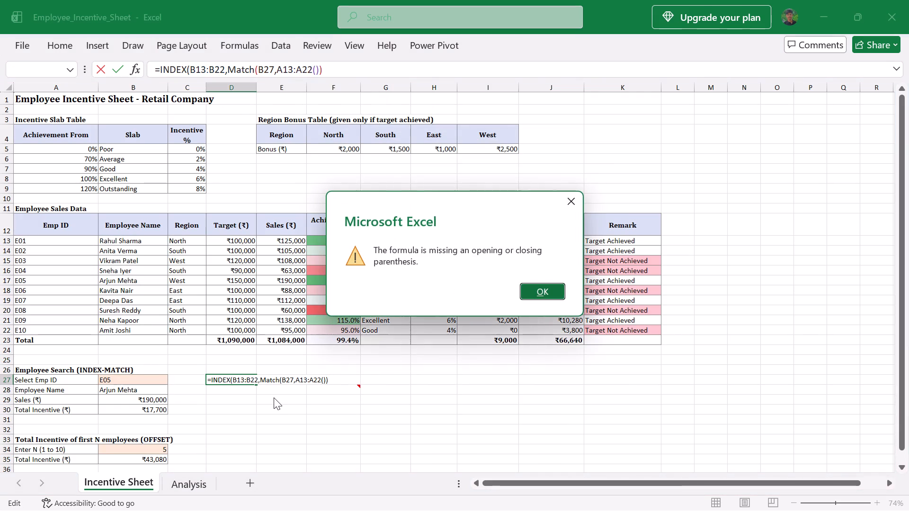
{"action": "left_click", "coordinate": [541, 291]}
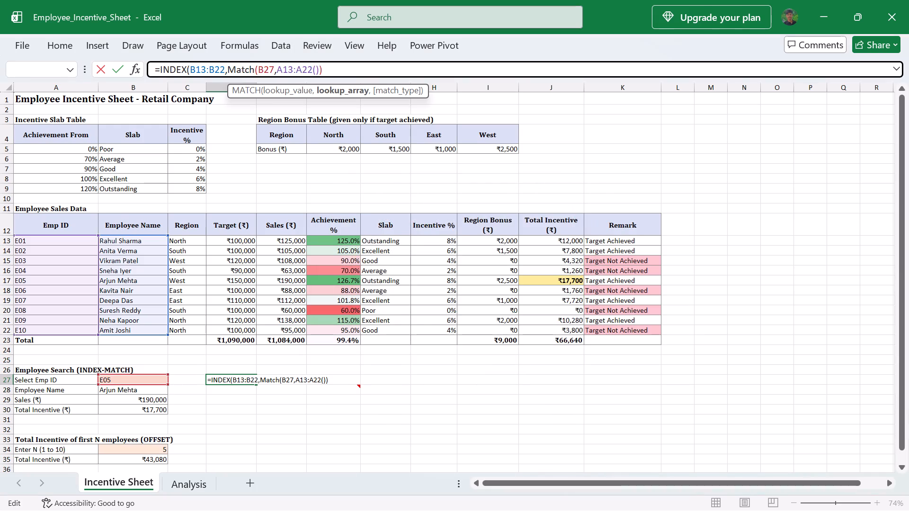
Clear the unfinished INDEX-MATCH formula from D27, leaving the cell empty.
{"action": "left_click", "coordinate": [333, 64]}
{"action": "left_click_drag", "start_coordinate": [333, 64], "coordinate": [173, 70]}
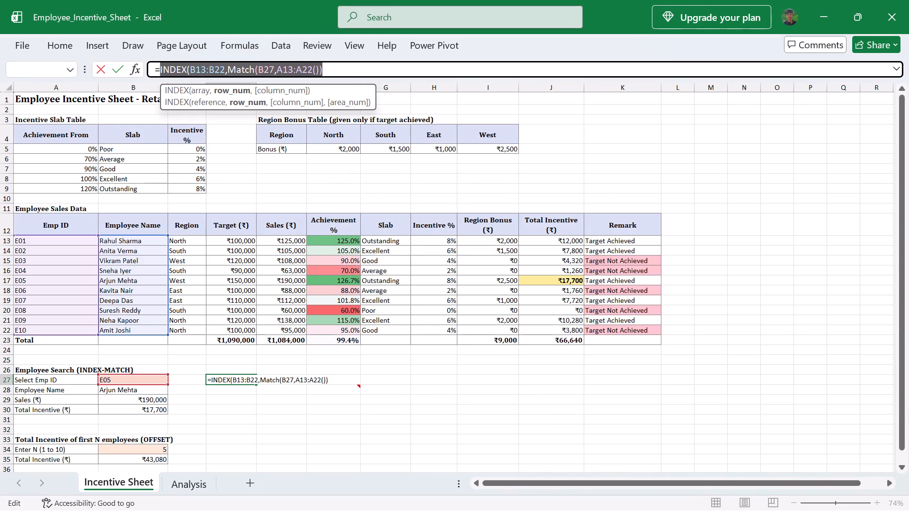
{"action": "left_click_drag", "start_coordinate": [173, 70], "coordinate": [129, 67]}
{"action": "key", "text": "BackSpace"}
{"action": "left_click", "coordinate": [229, 328]}
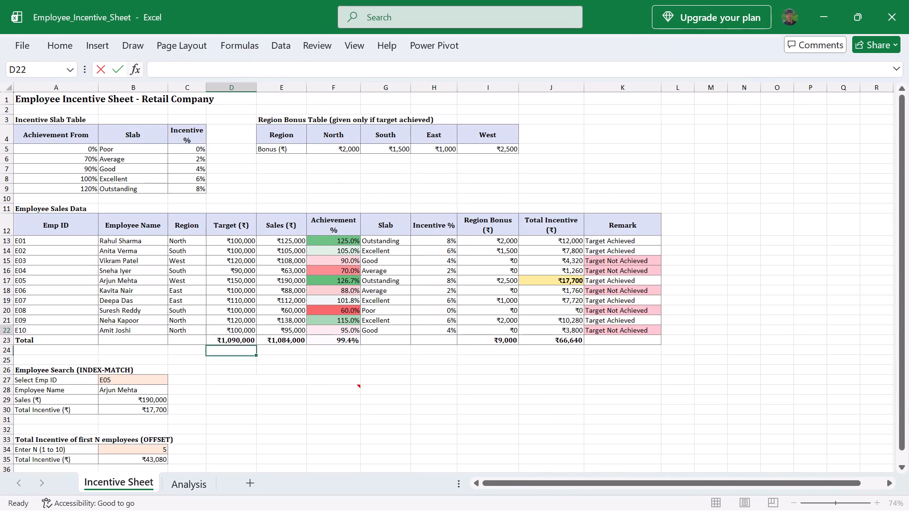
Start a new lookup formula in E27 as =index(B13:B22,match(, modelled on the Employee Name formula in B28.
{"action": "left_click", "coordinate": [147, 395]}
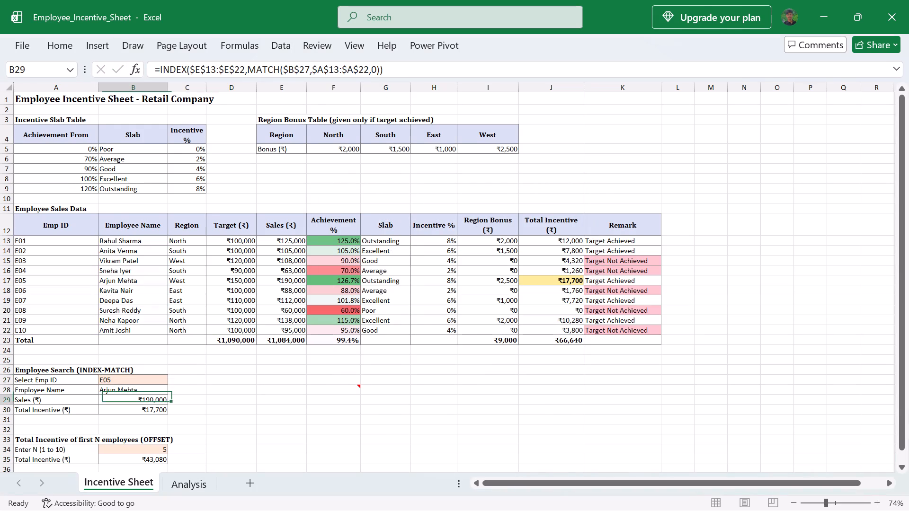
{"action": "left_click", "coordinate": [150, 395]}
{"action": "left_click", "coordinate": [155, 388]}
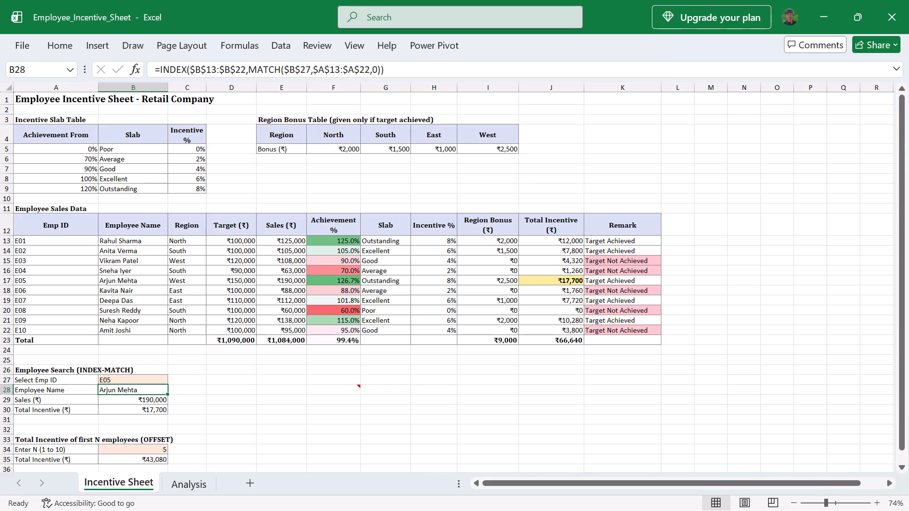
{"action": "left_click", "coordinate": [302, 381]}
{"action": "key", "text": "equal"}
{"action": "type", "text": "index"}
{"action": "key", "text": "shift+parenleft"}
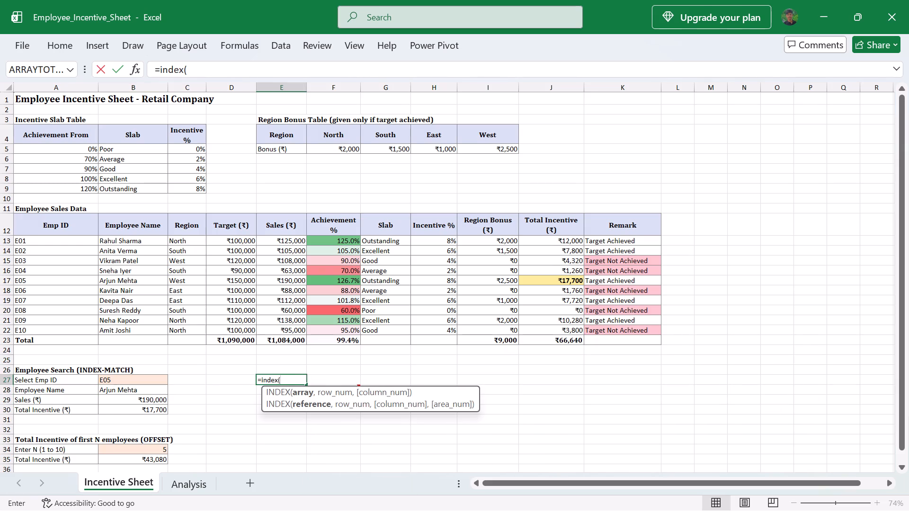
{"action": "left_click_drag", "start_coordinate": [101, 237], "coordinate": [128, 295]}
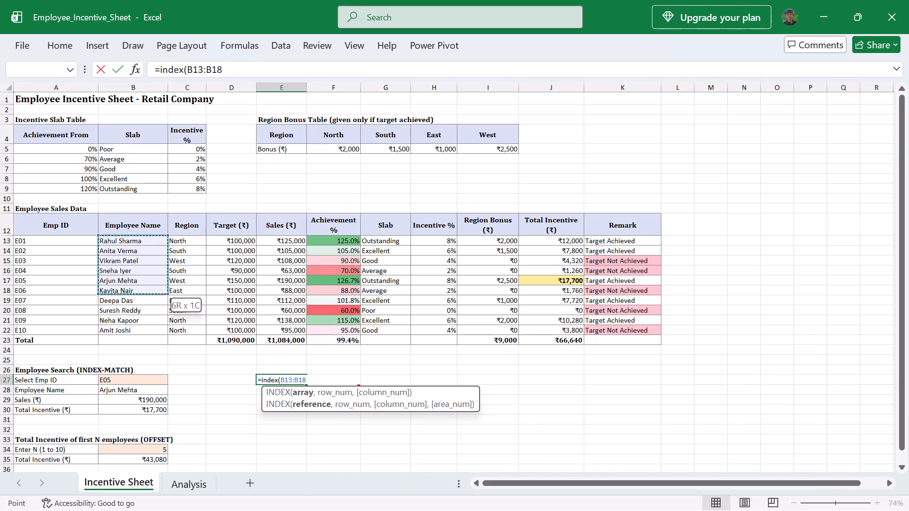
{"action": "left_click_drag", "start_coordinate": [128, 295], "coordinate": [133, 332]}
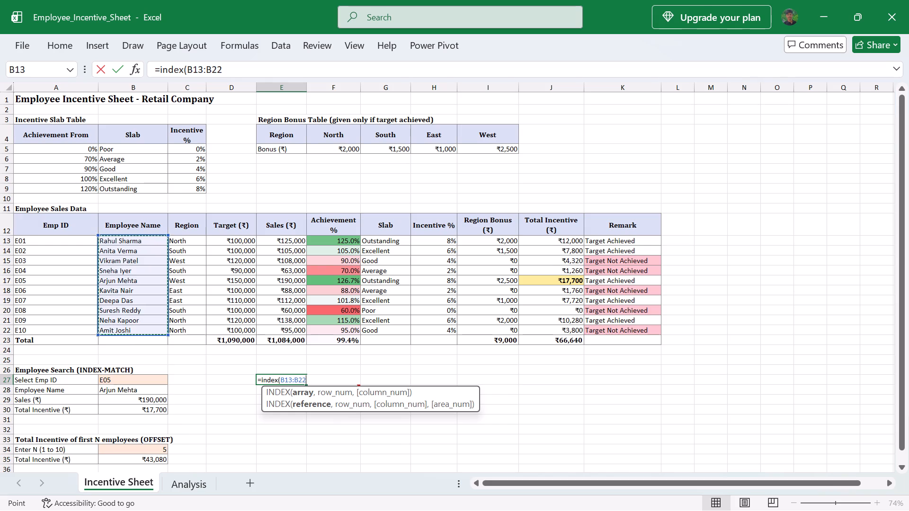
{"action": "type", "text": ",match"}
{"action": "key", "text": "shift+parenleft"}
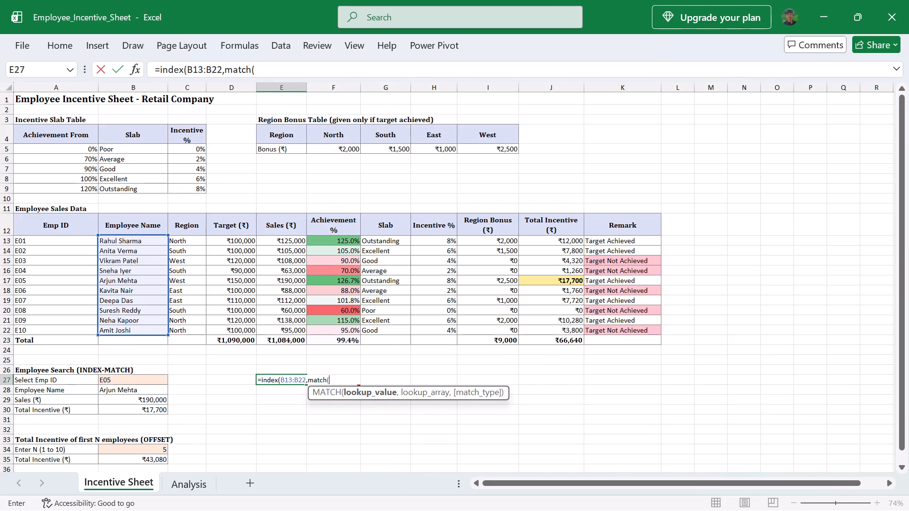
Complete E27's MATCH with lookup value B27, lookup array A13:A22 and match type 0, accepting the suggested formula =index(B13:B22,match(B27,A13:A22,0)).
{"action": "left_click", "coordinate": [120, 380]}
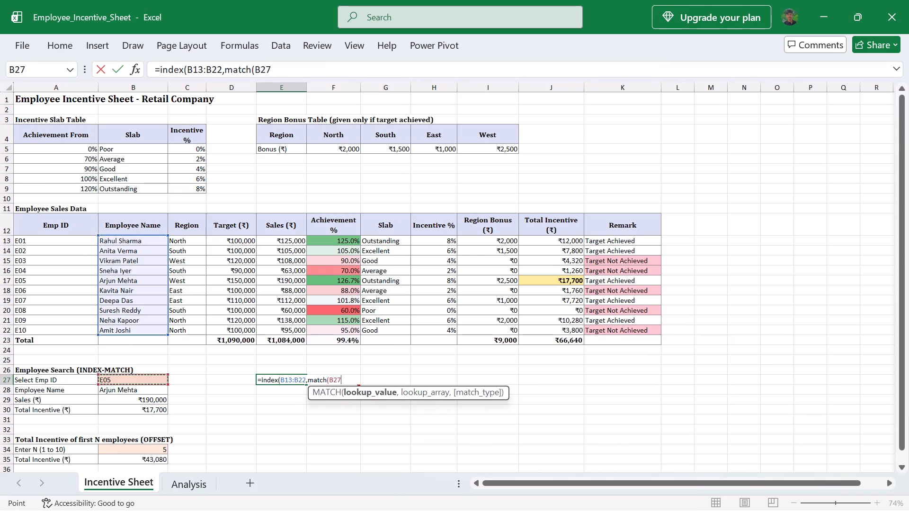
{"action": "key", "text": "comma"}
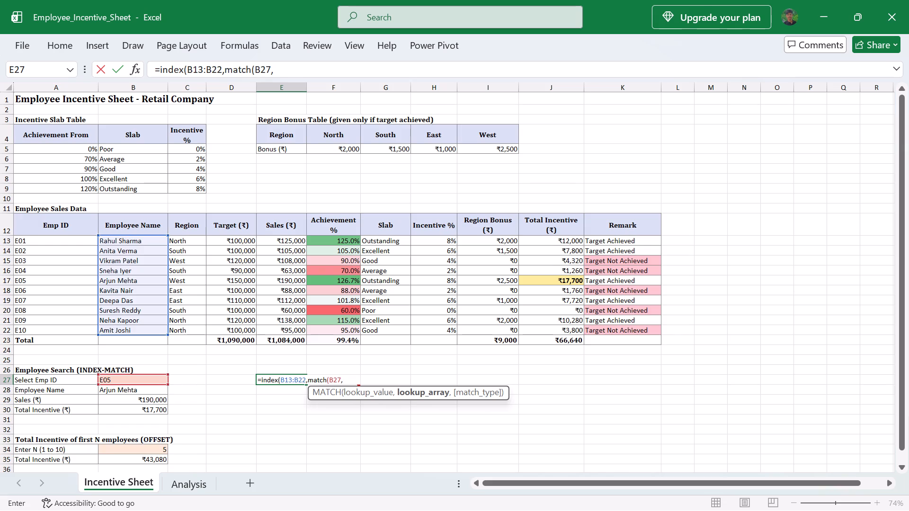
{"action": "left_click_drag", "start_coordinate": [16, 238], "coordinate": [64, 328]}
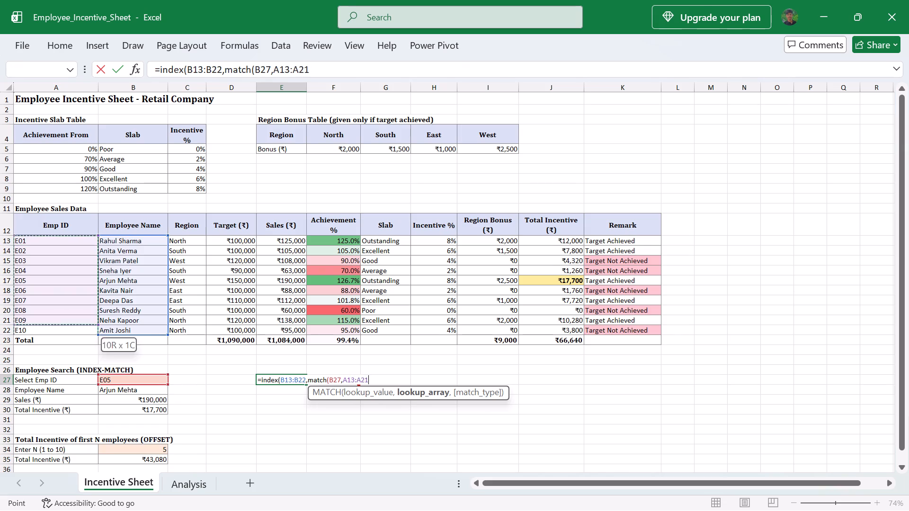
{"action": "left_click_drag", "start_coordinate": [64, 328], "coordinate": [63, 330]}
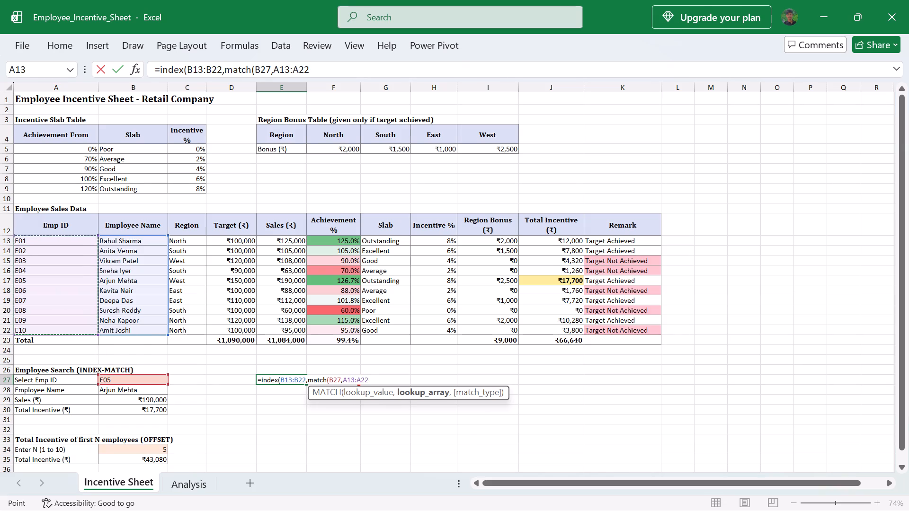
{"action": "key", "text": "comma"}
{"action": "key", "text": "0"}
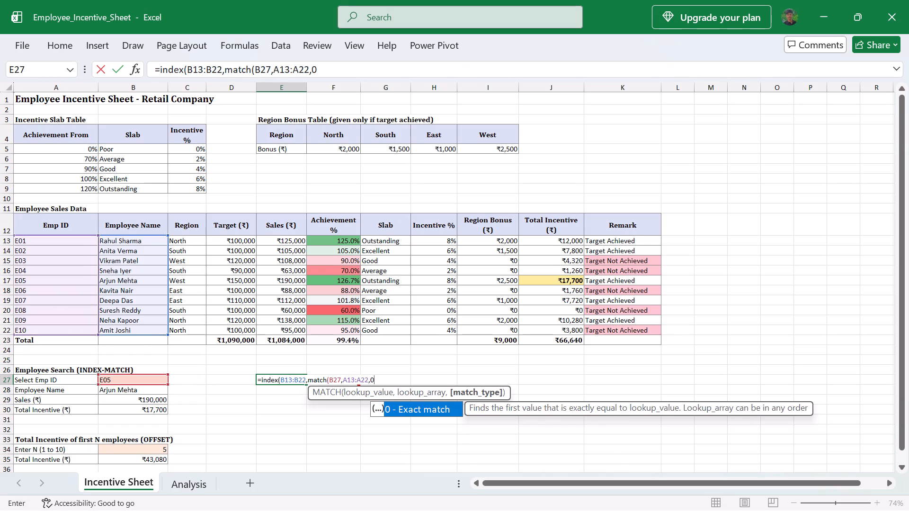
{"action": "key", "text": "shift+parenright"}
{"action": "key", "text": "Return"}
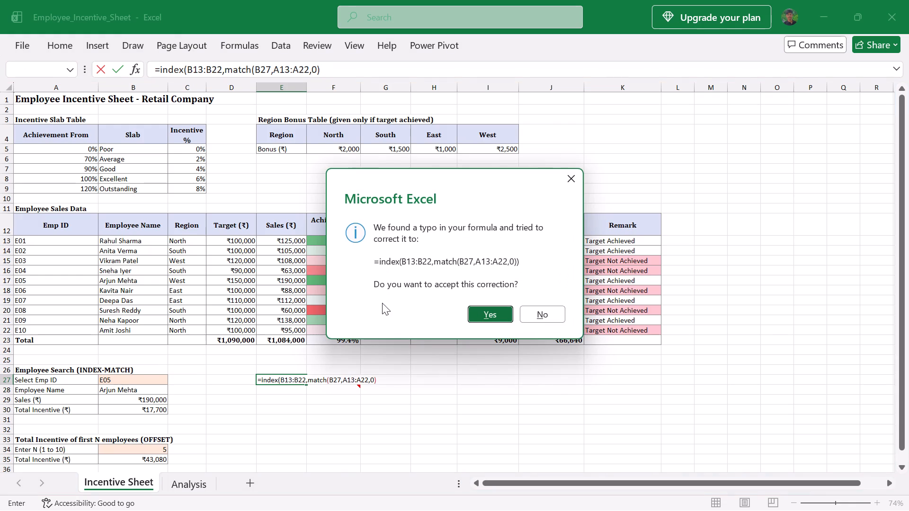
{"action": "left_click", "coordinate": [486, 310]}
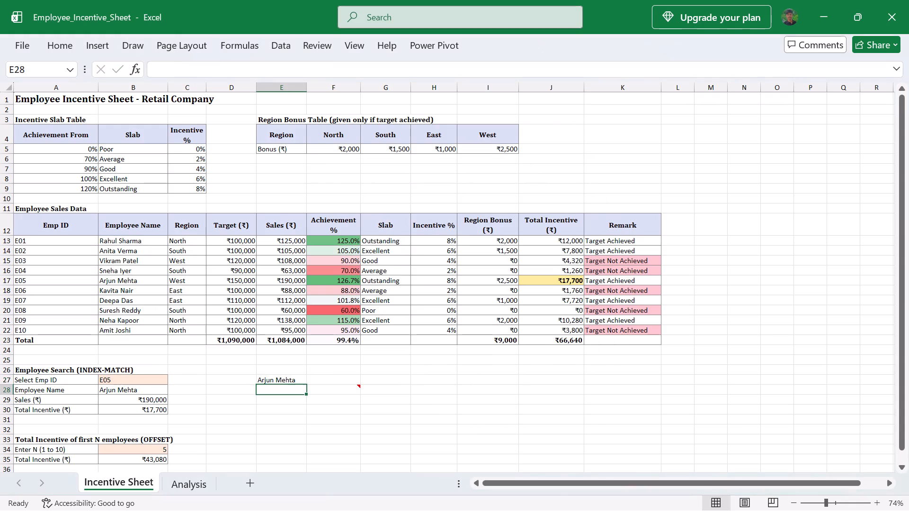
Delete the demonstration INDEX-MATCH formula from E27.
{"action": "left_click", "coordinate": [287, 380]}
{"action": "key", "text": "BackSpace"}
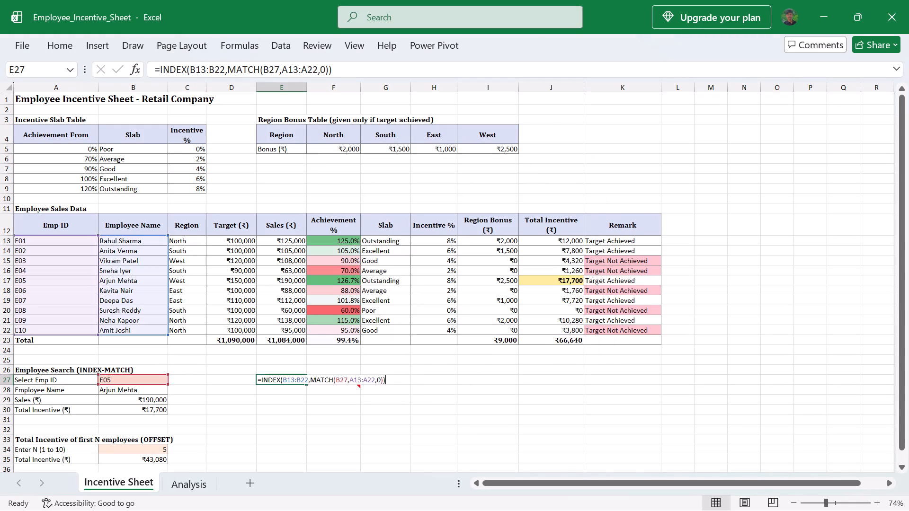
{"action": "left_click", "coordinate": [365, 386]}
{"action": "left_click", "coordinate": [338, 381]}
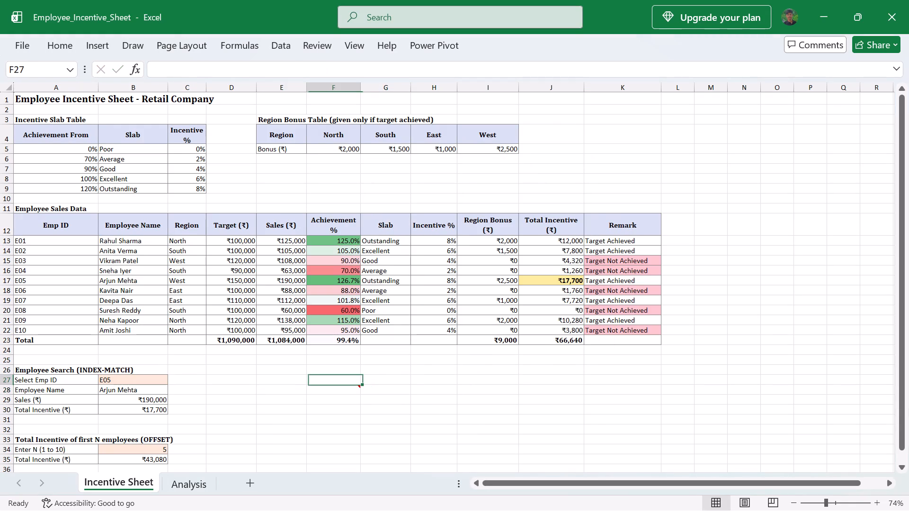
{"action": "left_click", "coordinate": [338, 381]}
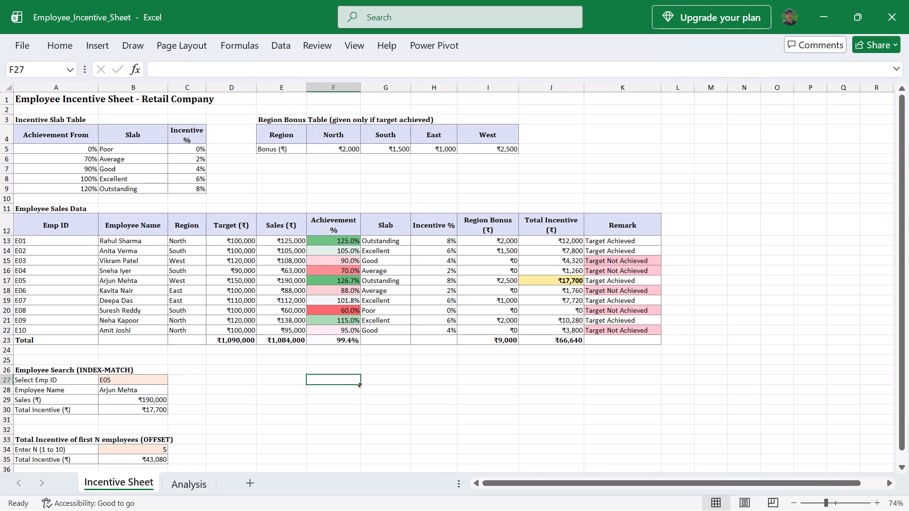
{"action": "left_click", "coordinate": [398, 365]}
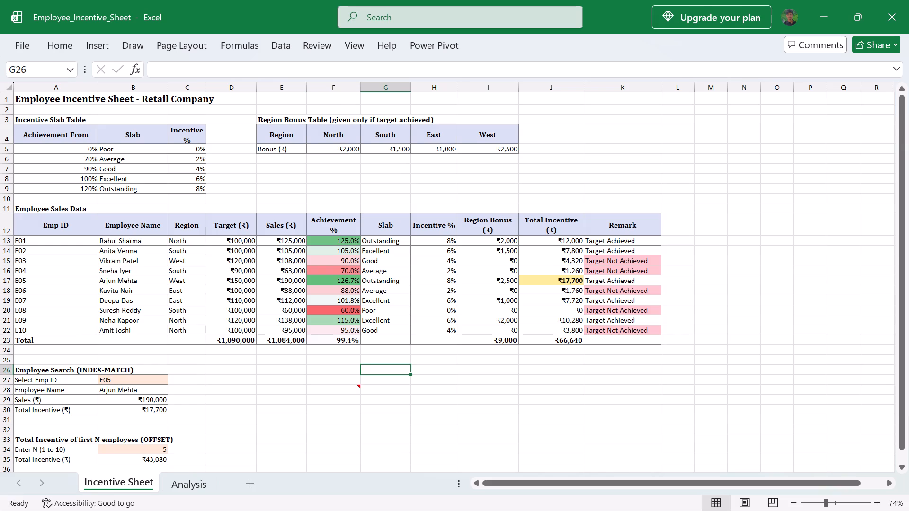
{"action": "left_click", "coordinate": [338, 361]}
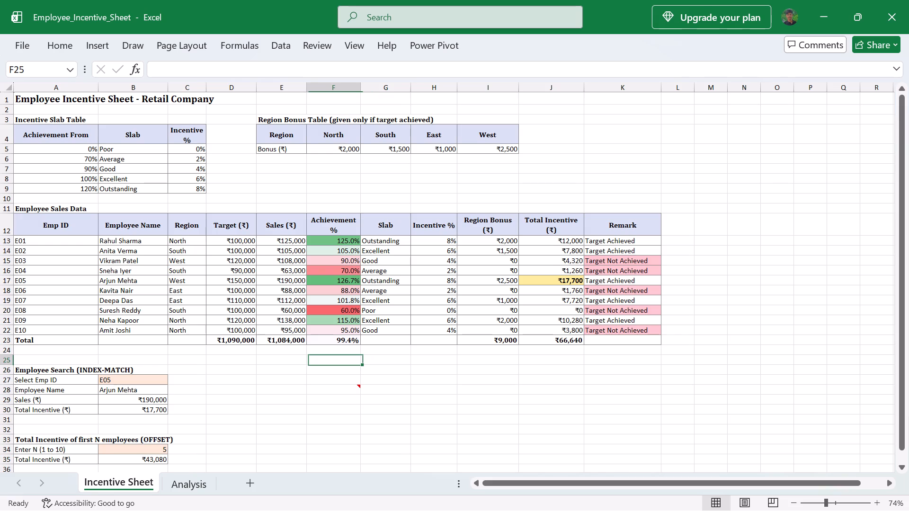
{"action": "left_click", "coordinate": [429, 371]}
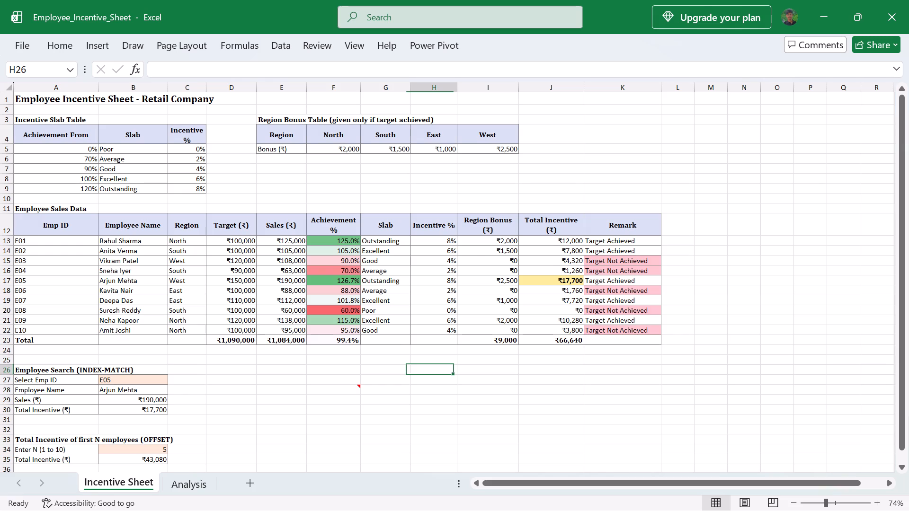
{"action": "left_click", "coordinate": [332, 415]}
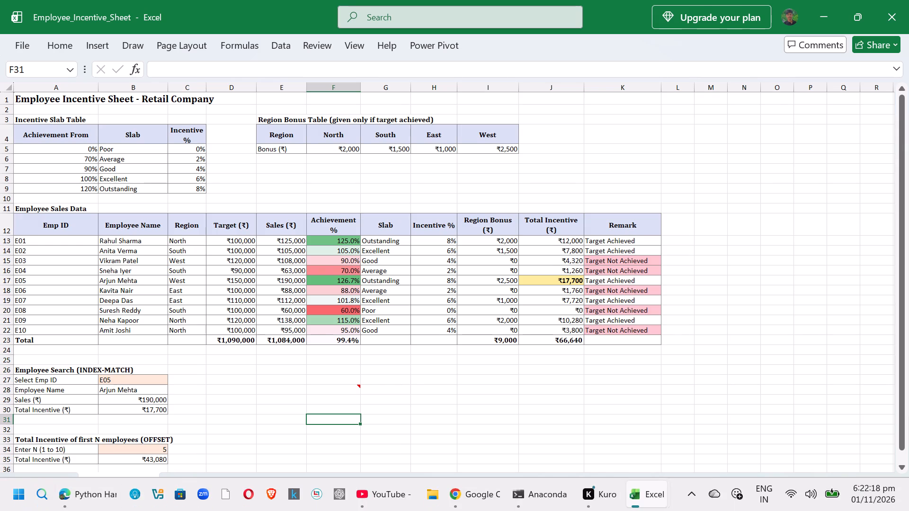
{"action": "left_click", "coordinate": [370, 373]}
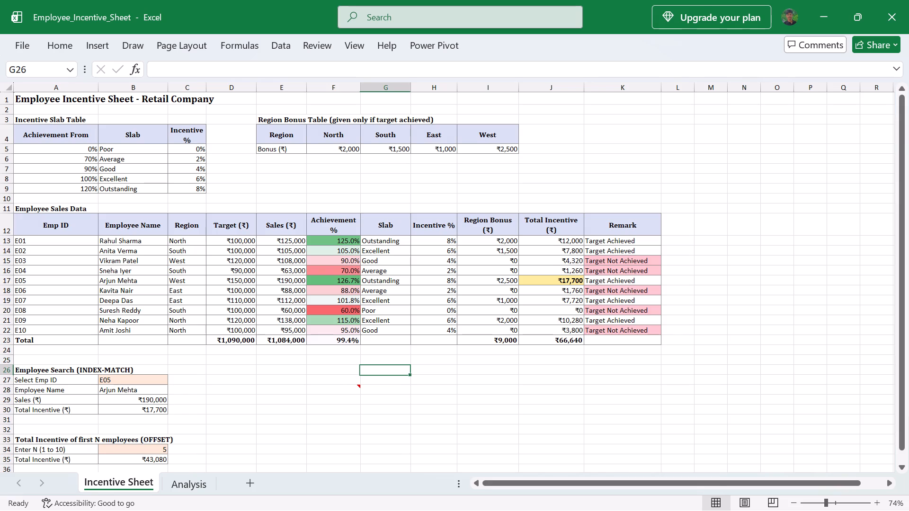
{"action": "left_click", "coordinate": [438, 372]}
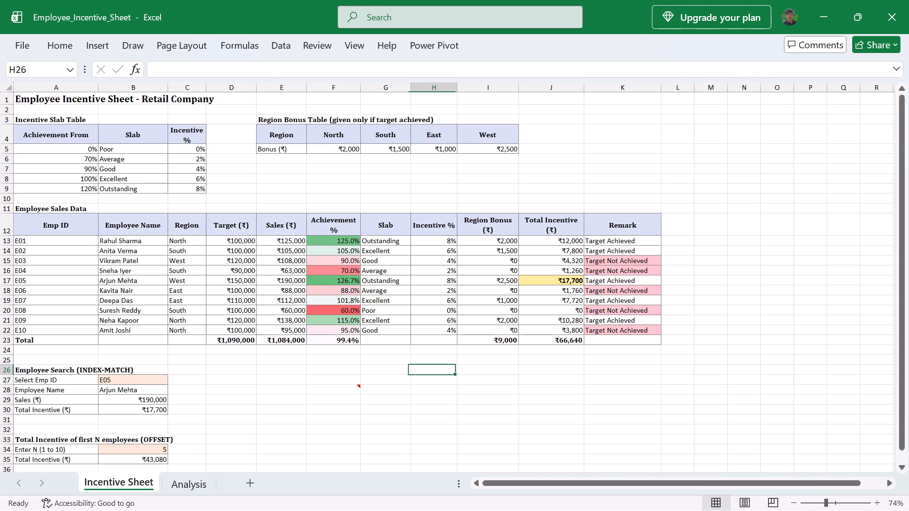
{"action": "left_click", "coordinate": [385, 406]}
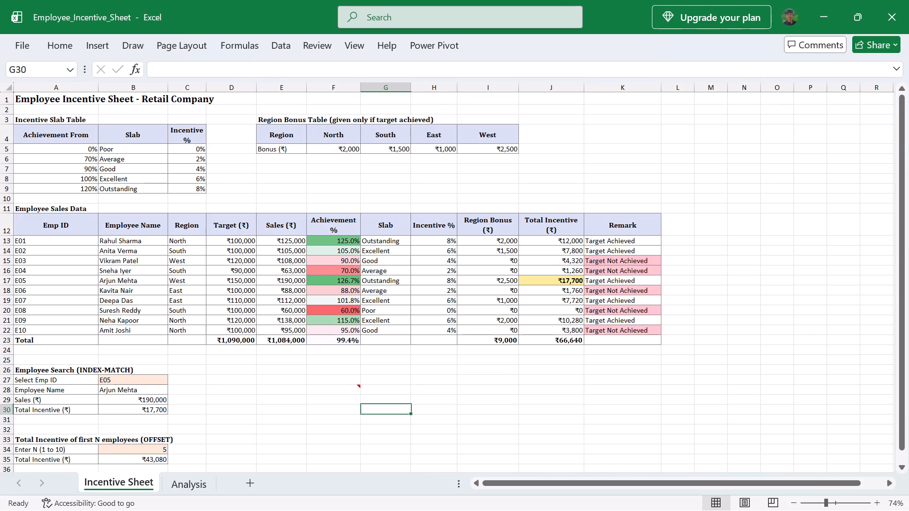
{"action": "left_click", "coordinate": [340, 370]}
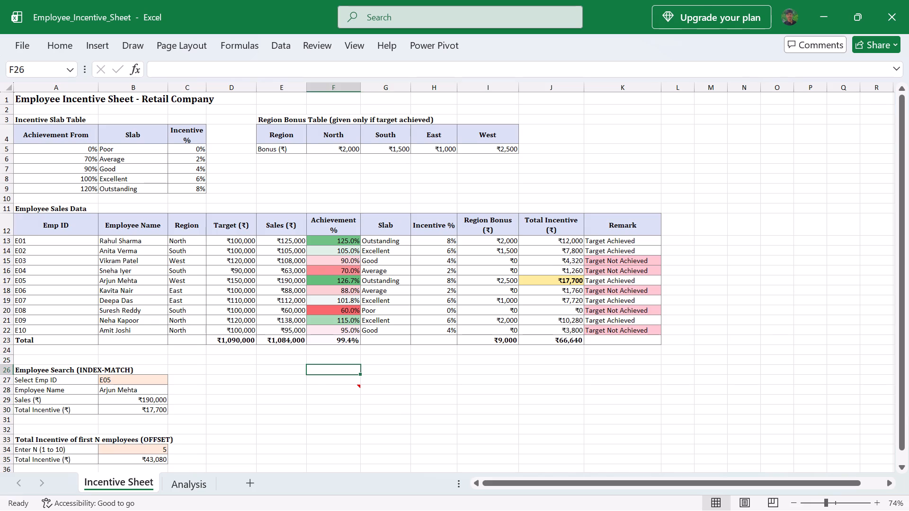
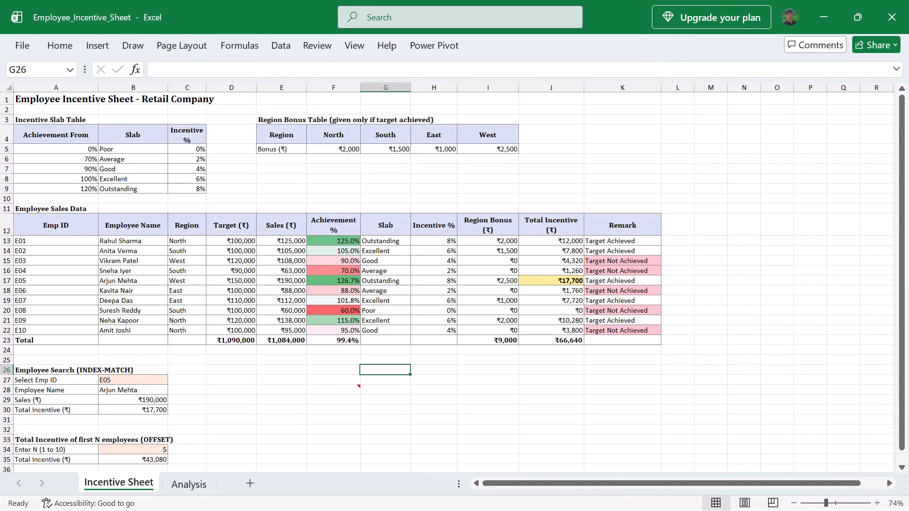
Start an INDEX formula in E28 with the Sales range E13:E22 as its array, modelled on the Sales formula in B29.
{"action": "left_click", "coordinate": [263, 390]}
{"action": "left_click", "coordinate": [139, 393]}
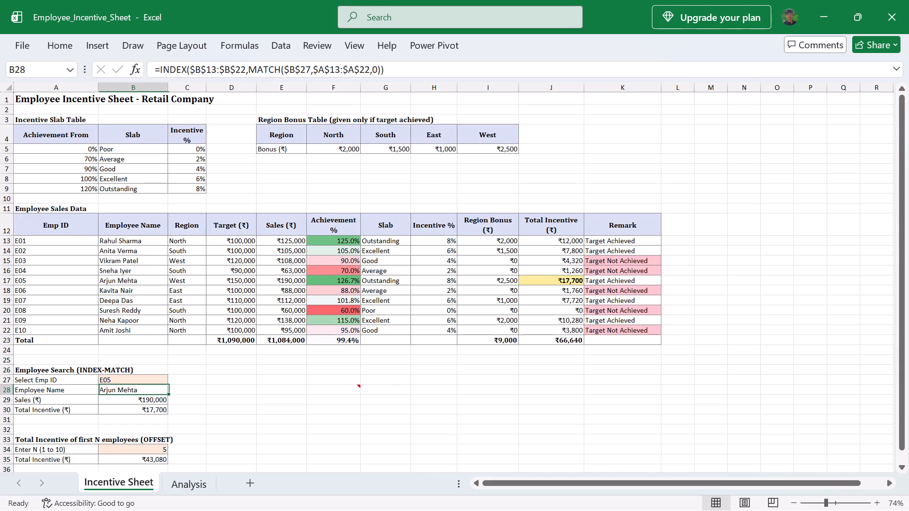
{"action": "left_click", "coordinate": [151, 403]}
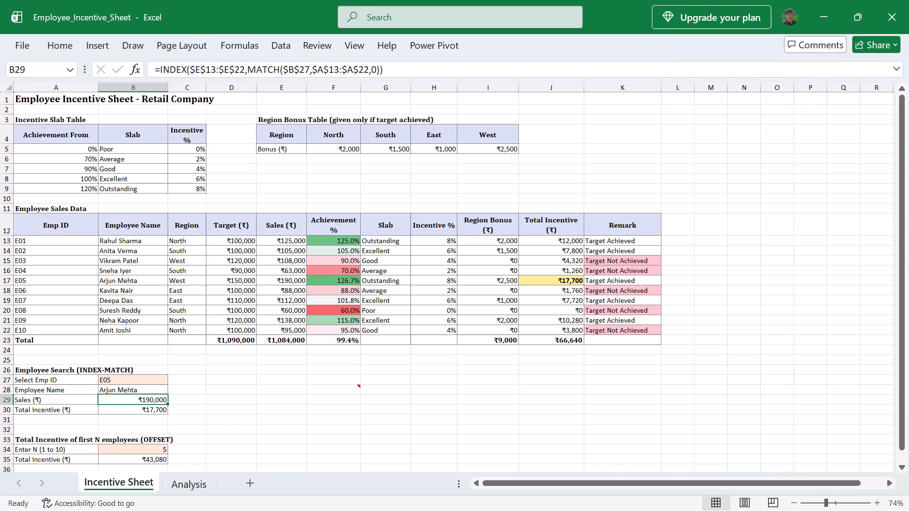
{"action": "left_click", "coordinate": [297, 393]}
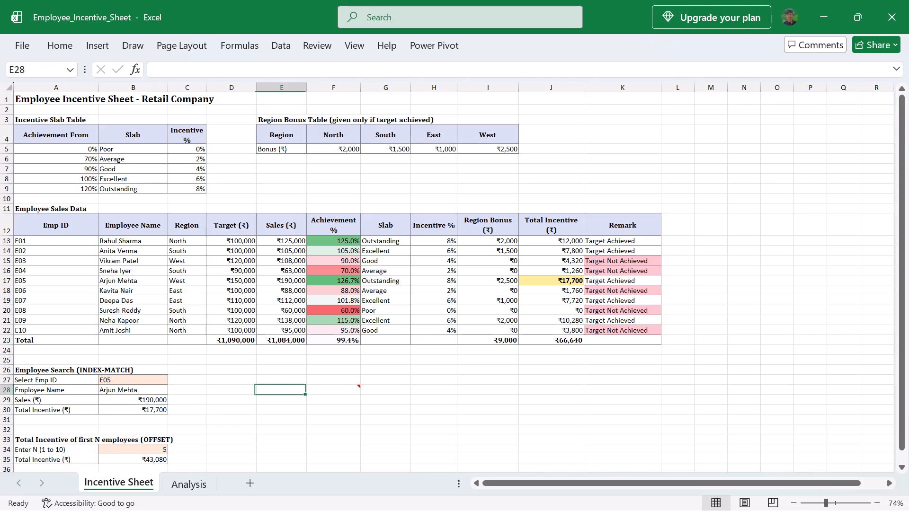
{"action": "key", "text": "equal"}
{"action": "type", "text": "index"}
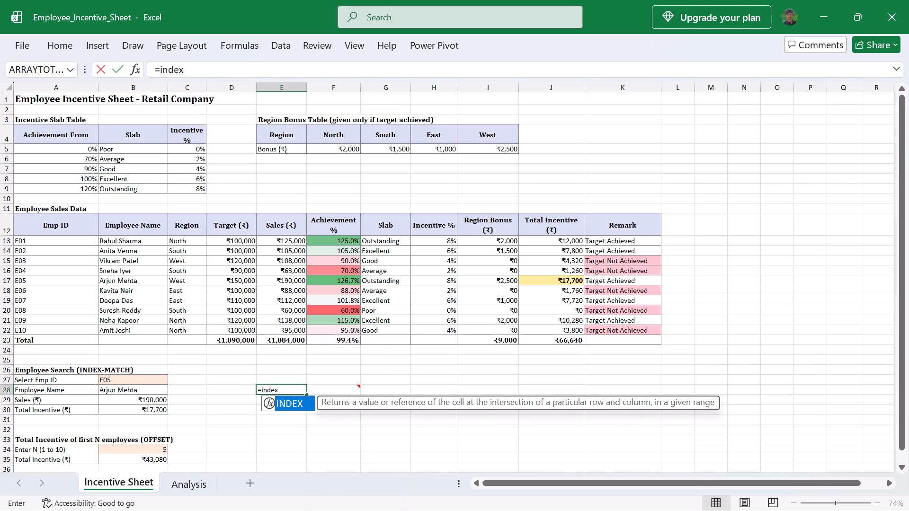
{"action": "left_click", "coordinate": [294, 406]}
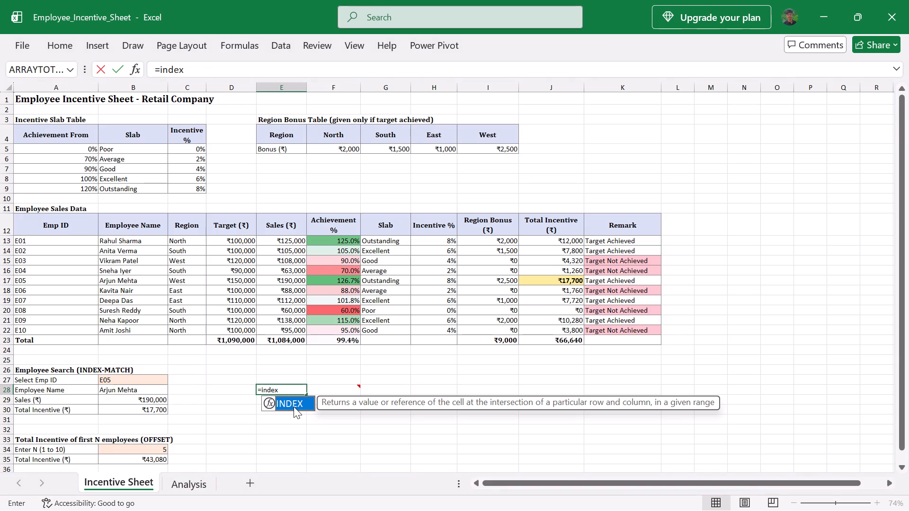
{"action": "double_click", "coordinate": [293, 405]}
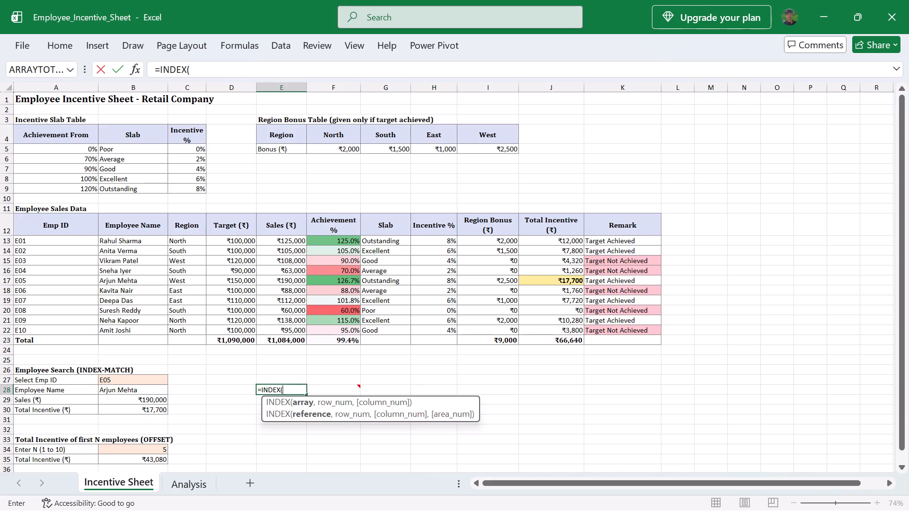
{"action": "left_click_drag", "start_coordinate": [260, 238], "coordinate": [289, 329]}
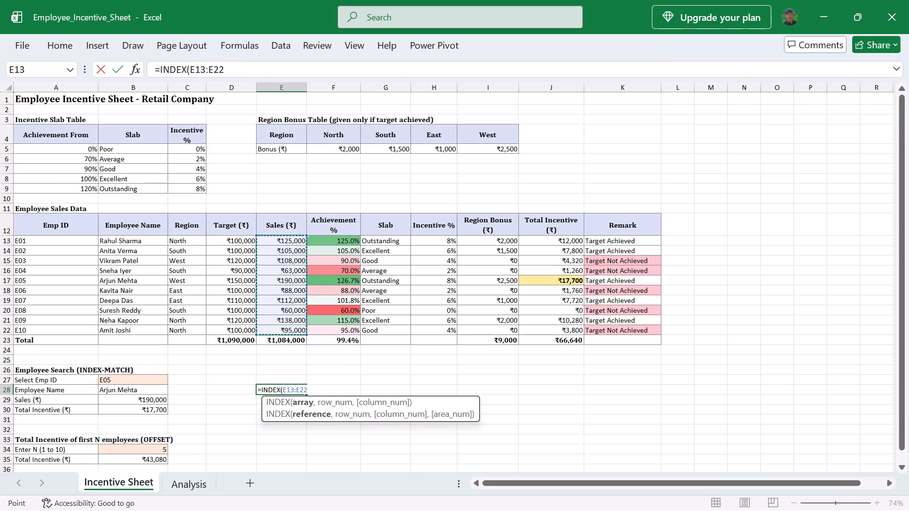
Complete E28's formula with MATCH on B27, lookup array A13:A22 and match type 0, accepting the corrected =INDEX(E13:E22,MATCH(B27,A13:A22,0)).
{"action": "type", "text": ",ma"}
{"action": "triple_click", "coordinate": [344, 430]}
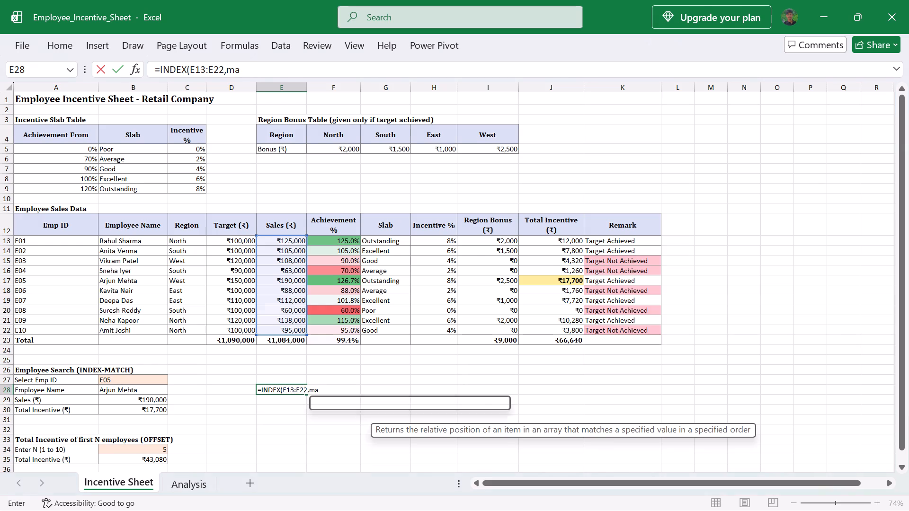
{"action": "key", "text": "BackSpace"}
{"action": "key", "text": "BackSpace"}
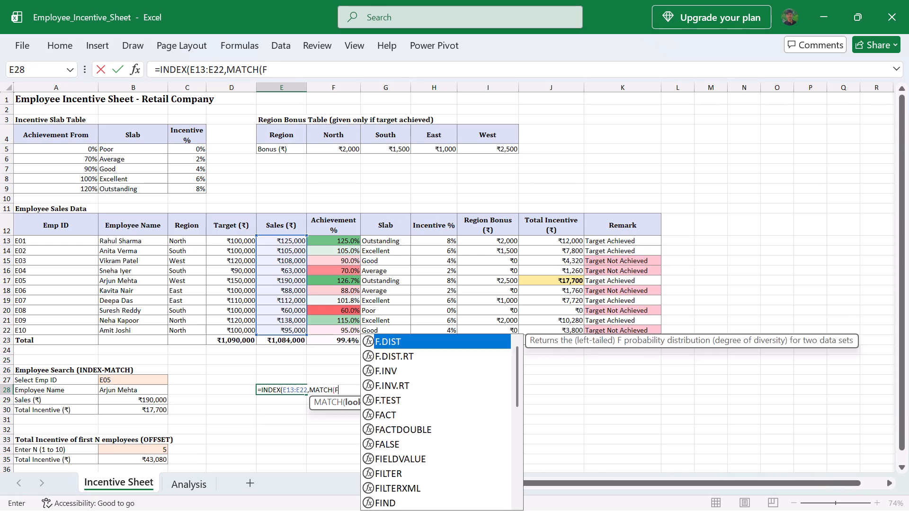
{"action": "key", "text": "BackSpace"}
{"action": "left_click", "coordinate": [121, 386]}
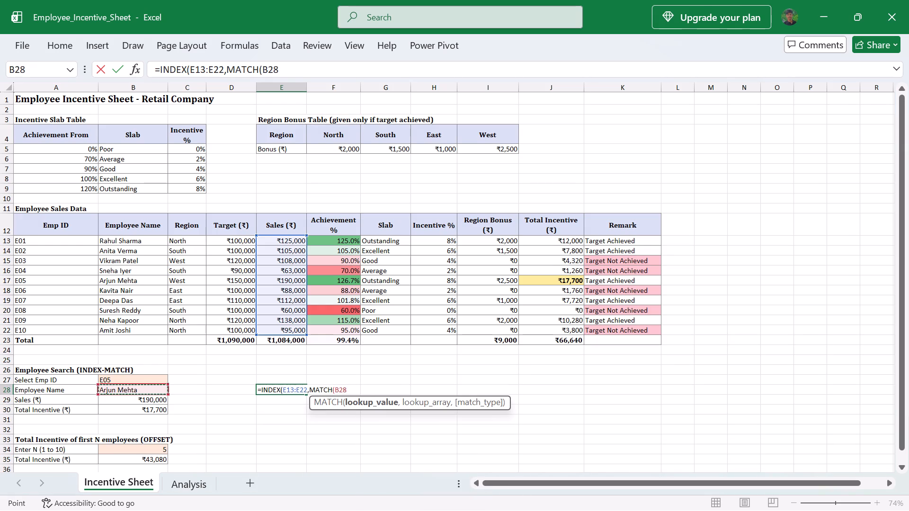
{"action": "left_click", "coordinate": [130, 380]}
{"action": "key", "text": "comma"}
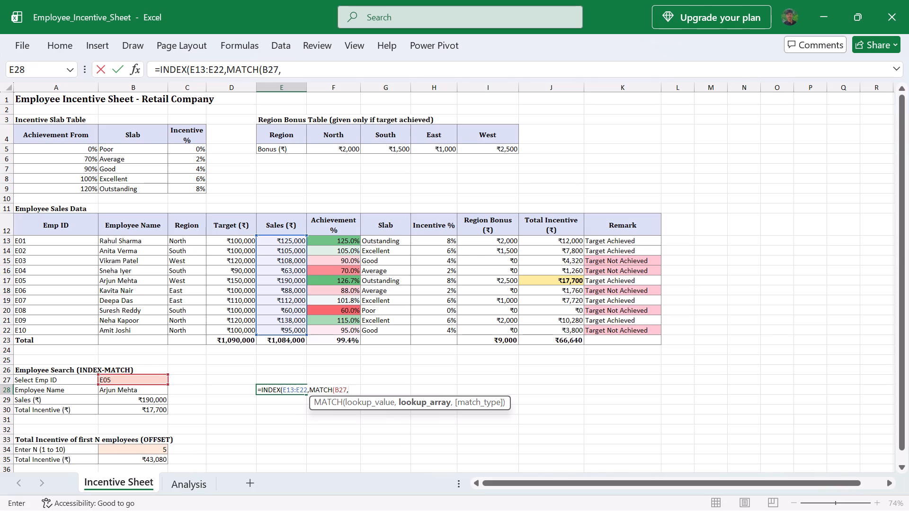
{"action": "left_click_drag", "start_coordinate": [15, 239], "coordinate": [61, 334]}
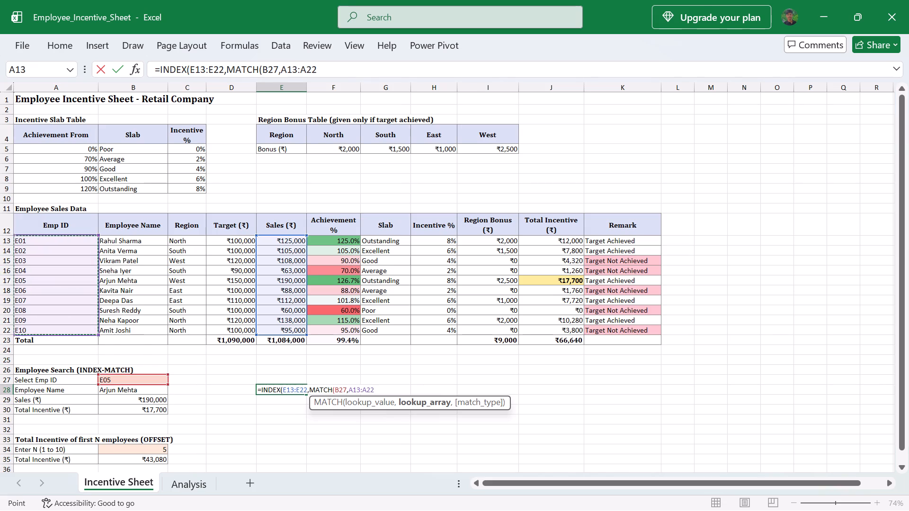
{"action": "type", "text": ",0"}
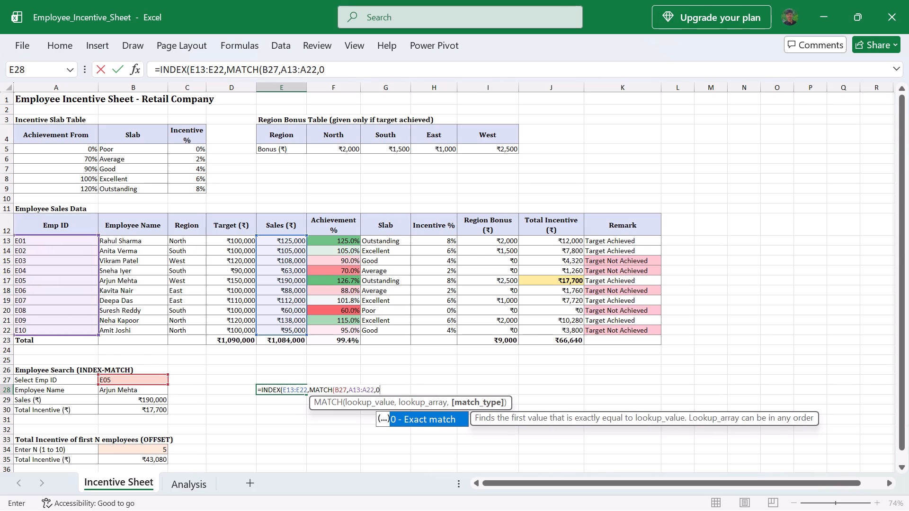
{"action": "key", "text": "shift+parenright"}
{"action": "key", "text": "Return"}
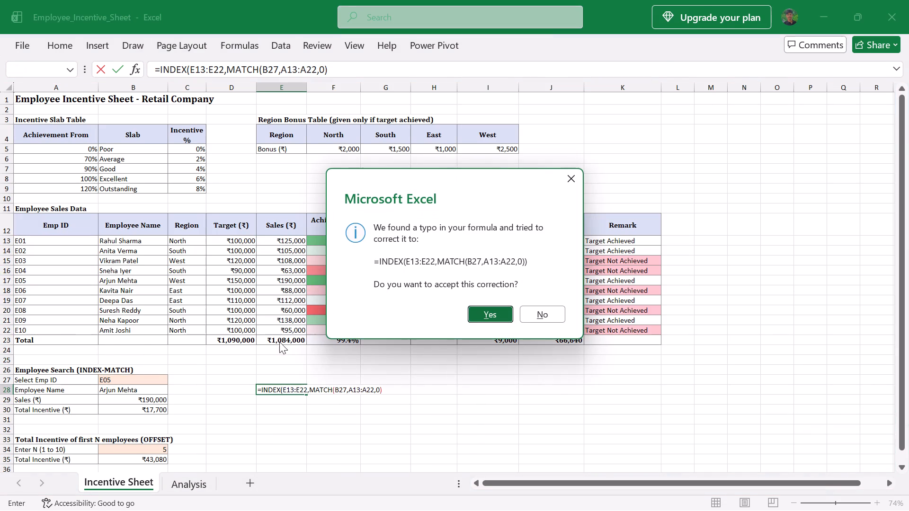
{"action": "left_click", "coordinate": [481, 307]}
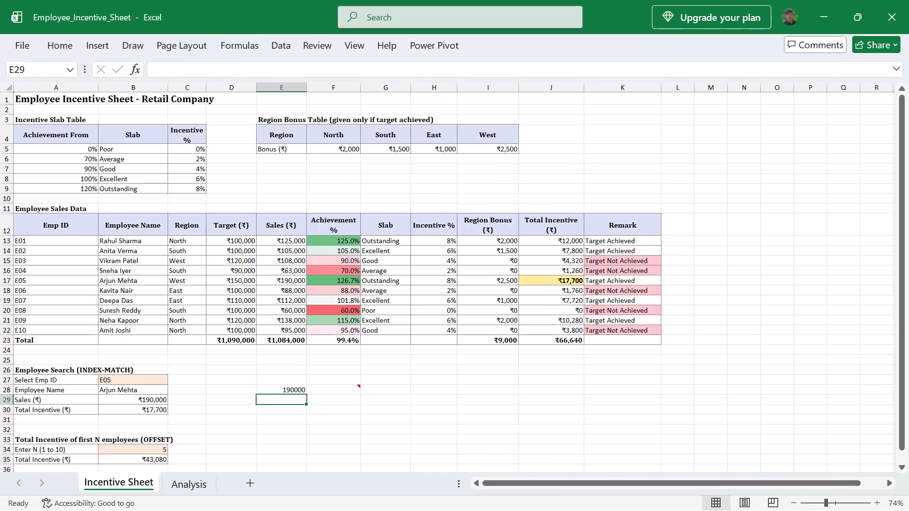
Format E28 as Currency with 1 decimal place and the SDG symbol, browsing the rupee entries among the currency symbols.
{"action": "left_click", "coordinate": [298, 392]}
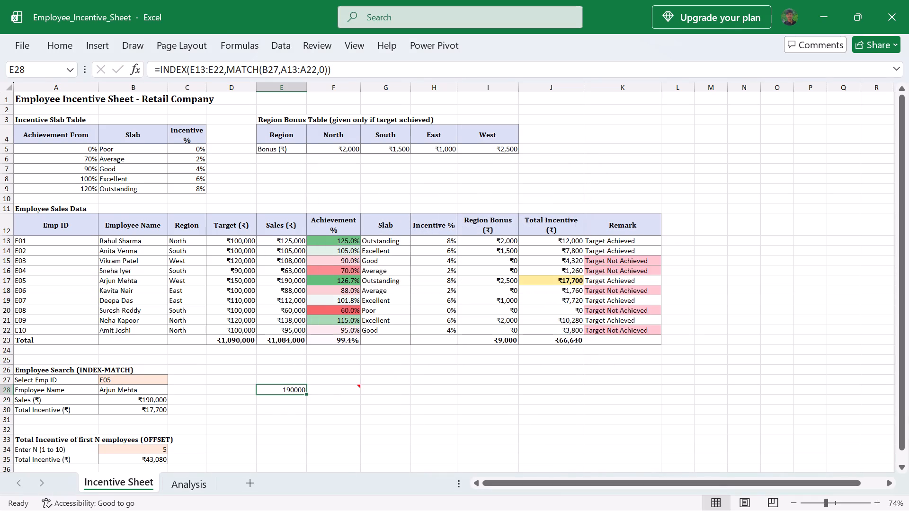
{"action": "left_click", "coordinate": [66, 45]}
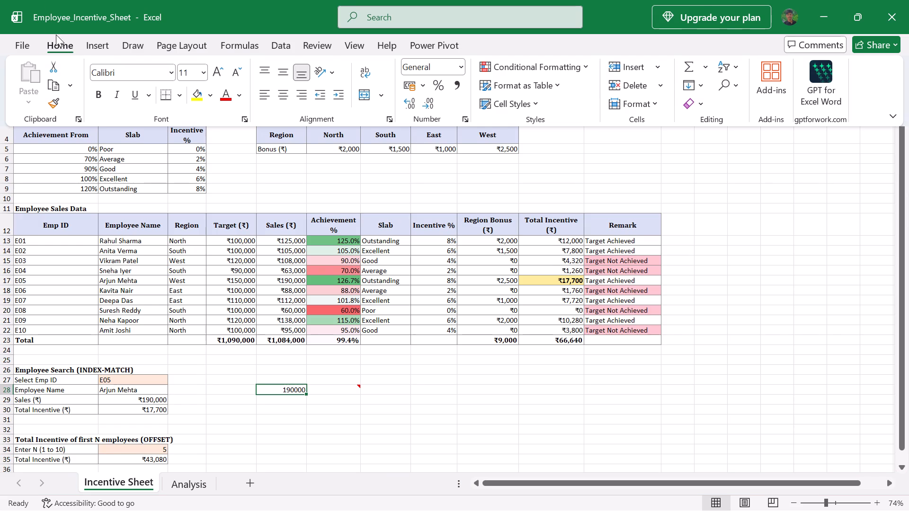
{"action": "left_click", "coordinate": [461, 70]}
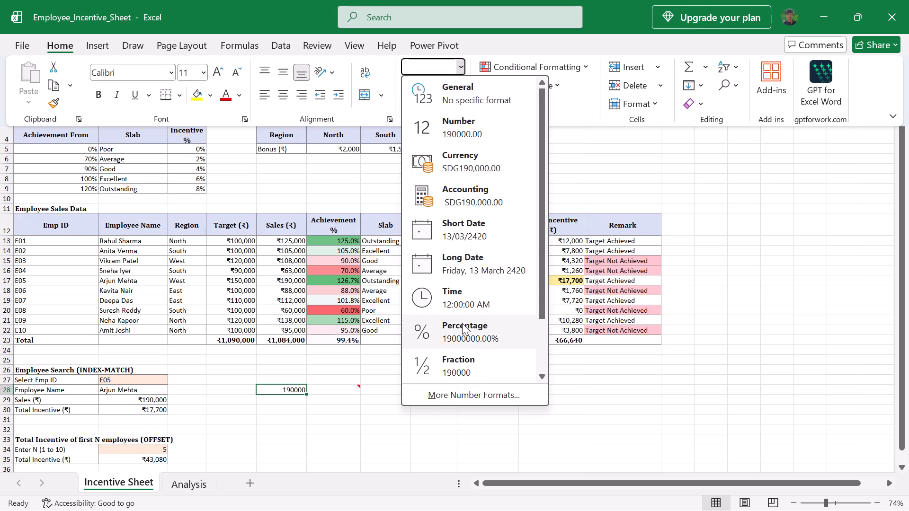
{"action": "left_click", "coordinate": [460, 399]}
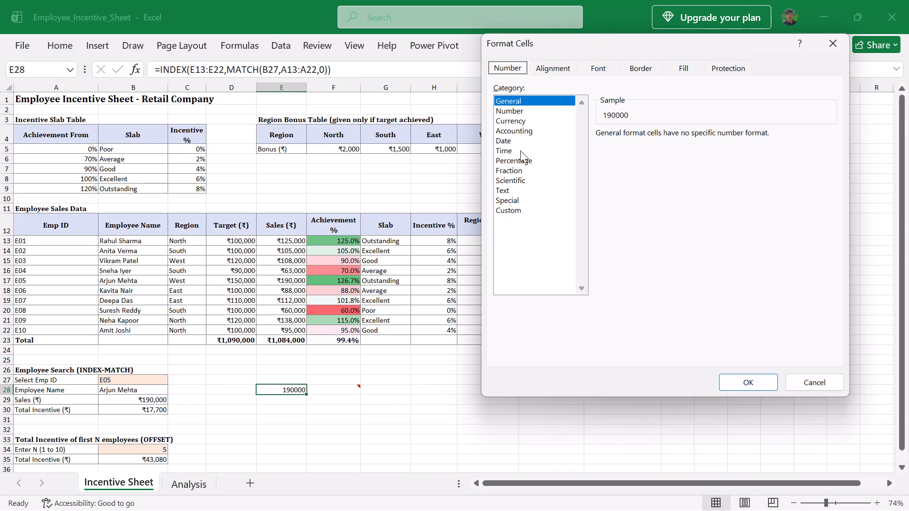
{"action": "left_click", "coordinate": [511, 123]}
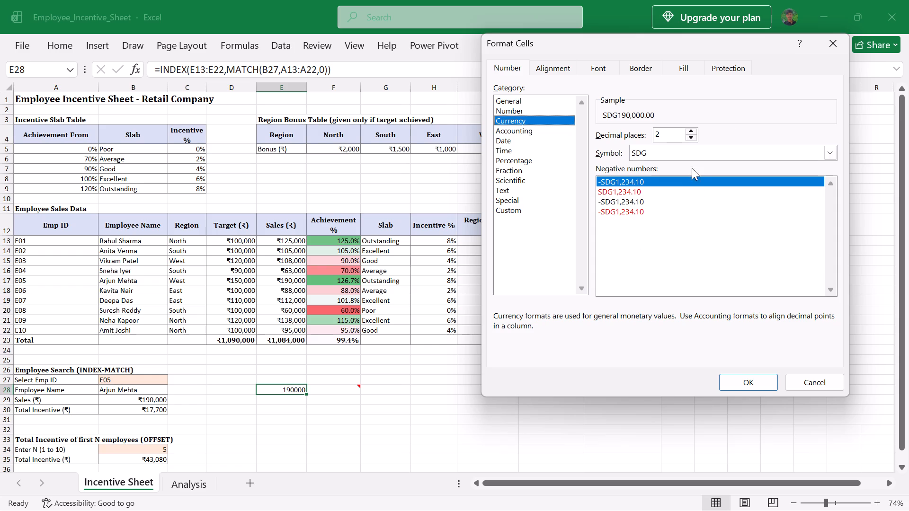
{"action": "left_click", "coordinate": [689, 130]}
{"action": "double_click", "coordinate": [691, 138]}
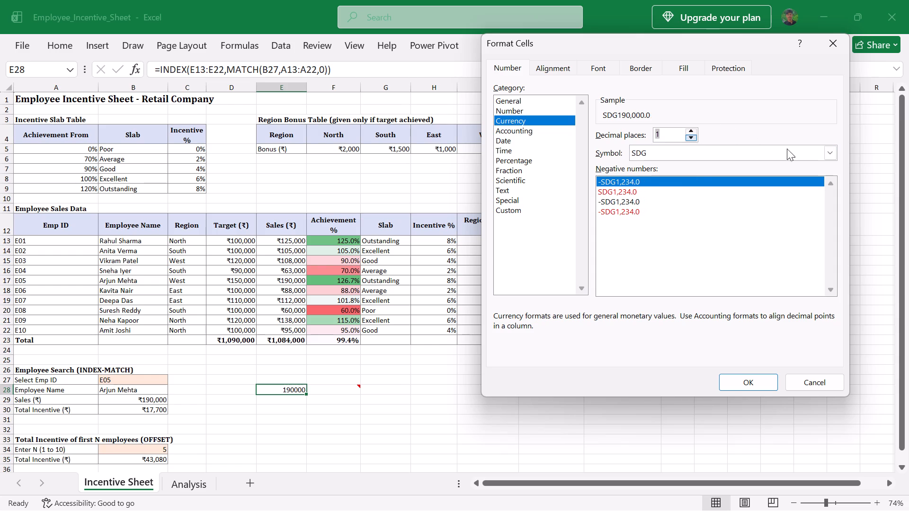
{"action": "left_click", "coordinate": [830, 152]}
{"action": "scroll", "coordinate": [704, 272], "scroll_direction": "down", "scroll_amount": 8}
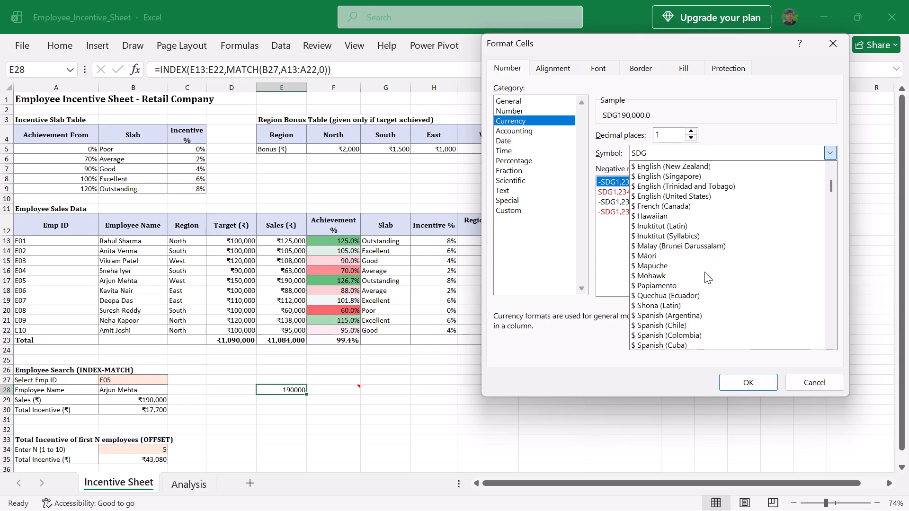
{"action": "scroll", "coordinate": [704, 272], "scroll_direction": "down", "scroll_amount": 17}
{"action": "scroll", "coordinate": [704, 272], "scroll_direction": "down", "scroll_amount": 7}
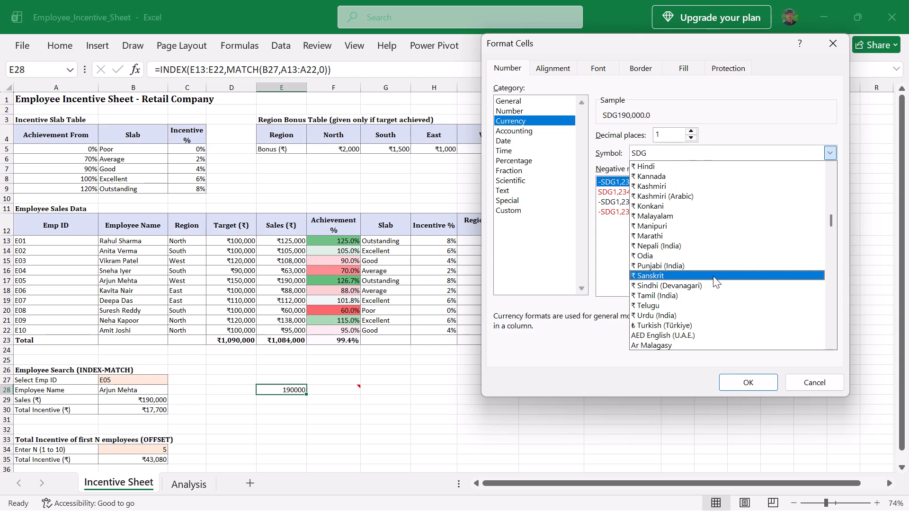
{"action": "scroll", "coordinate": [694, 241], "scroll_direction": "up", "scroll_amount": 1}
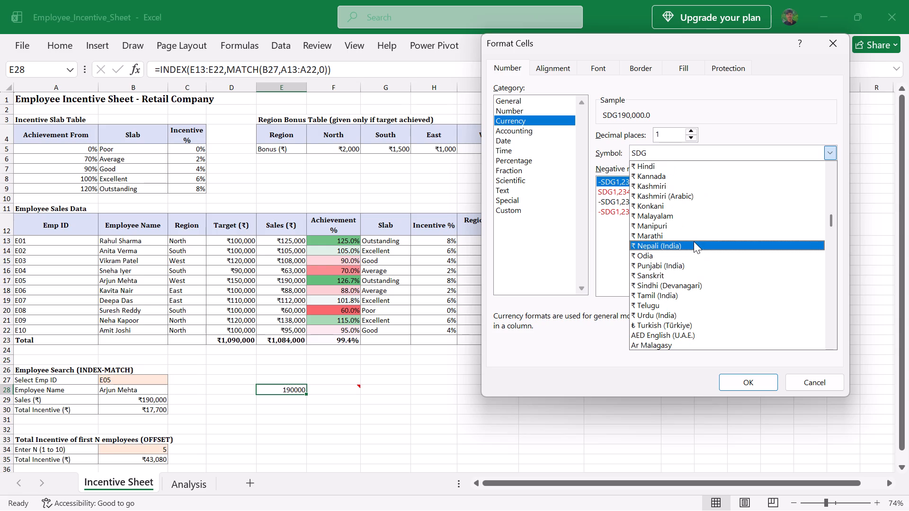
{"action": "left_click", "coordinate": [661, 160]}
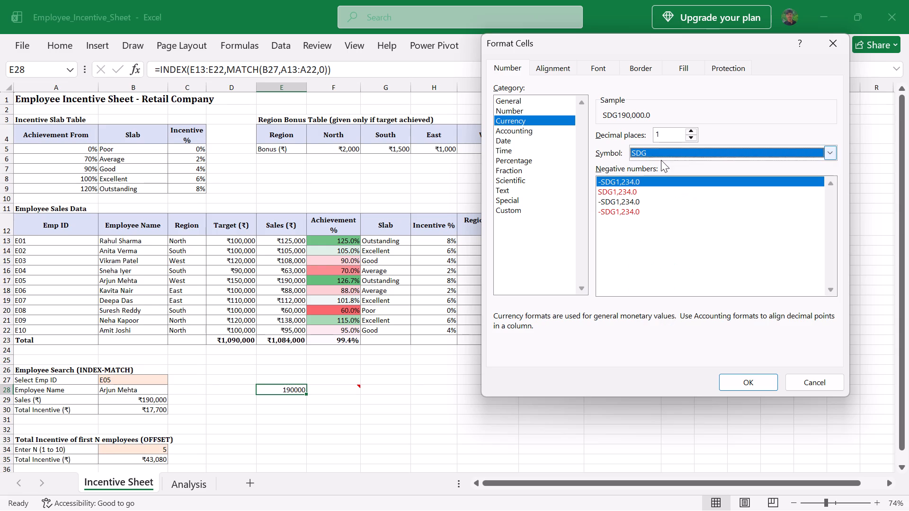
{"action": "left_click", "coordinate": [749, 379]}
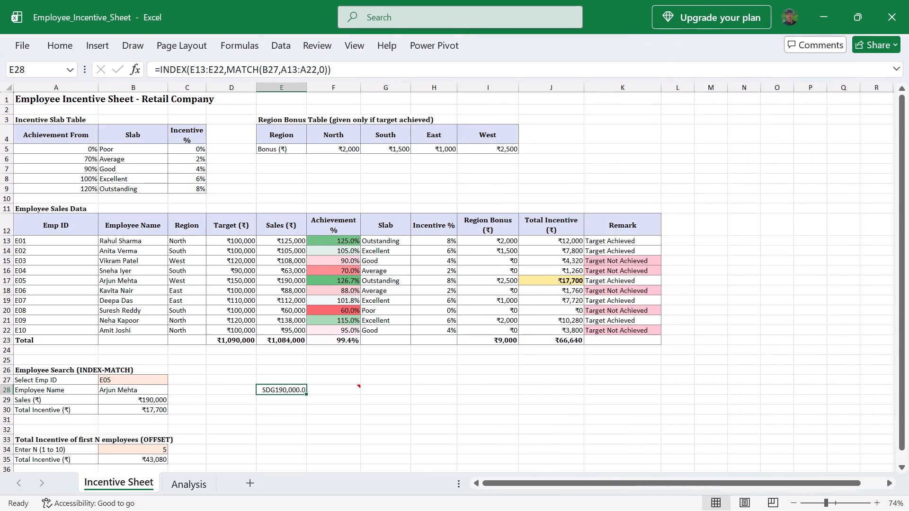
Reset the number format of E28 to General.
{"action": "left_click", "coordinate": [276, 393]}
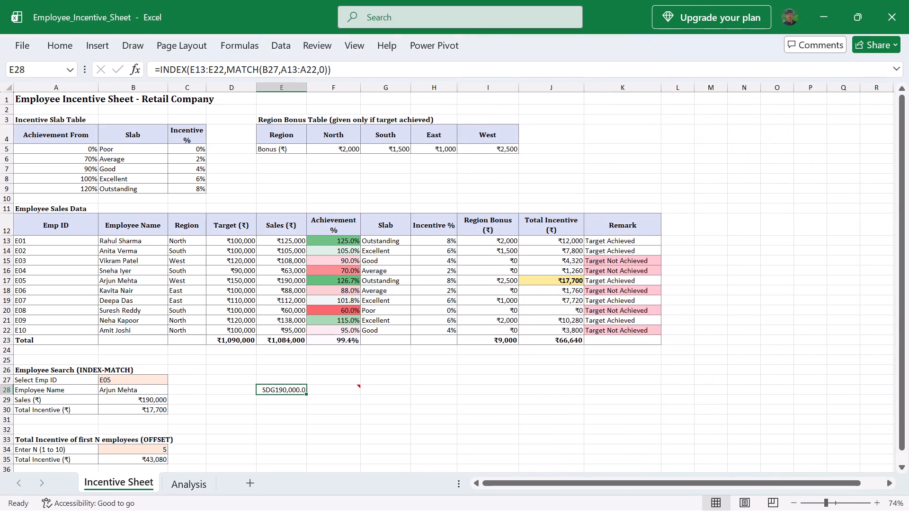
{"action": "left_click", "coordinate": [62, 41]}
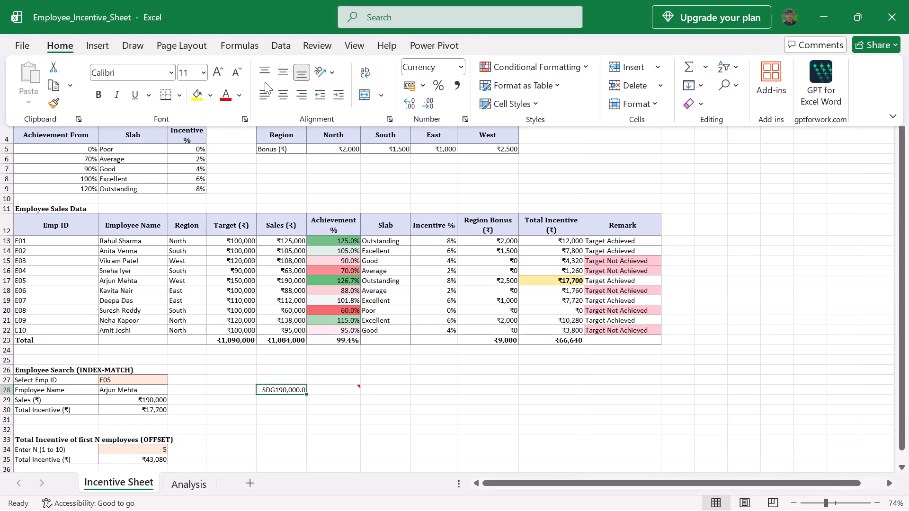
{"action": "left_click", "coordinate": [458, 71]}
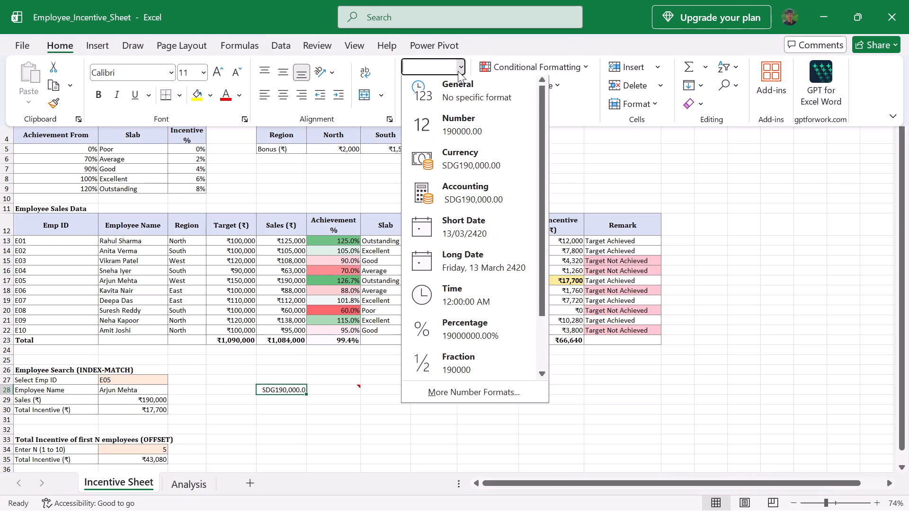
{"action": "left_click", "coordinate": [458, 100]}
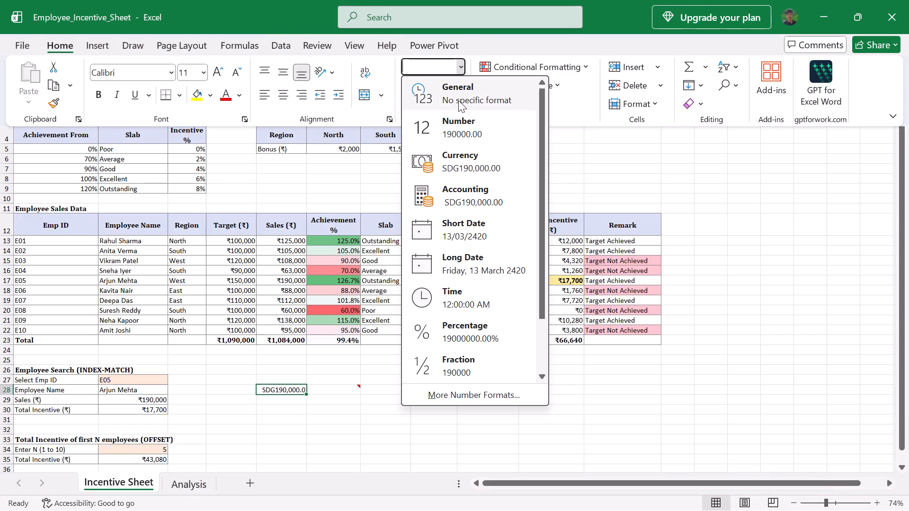
Format E28 as Currency with 1 decimal place and the Indian rupee symbol (₹).
{"action": "left_click", "coordinate": [463, 67]}
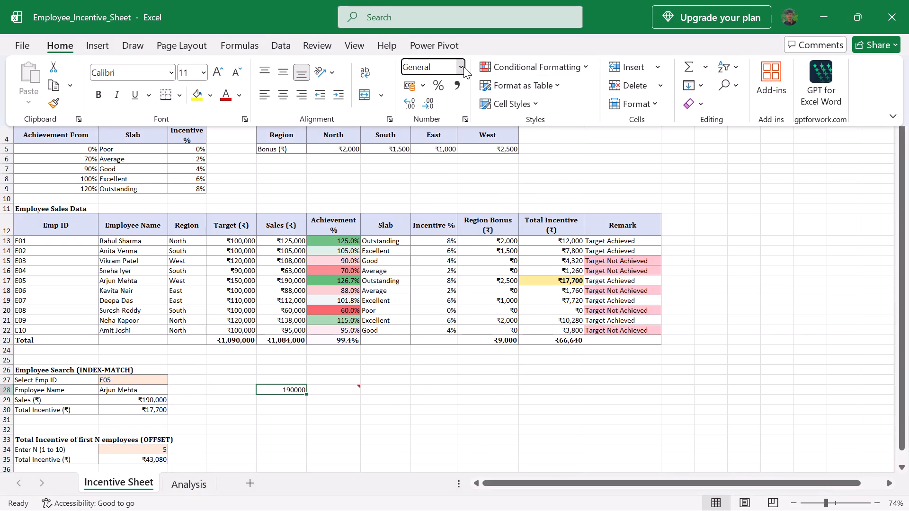
{"action": "left_click", "coordinate": [481, 396]}
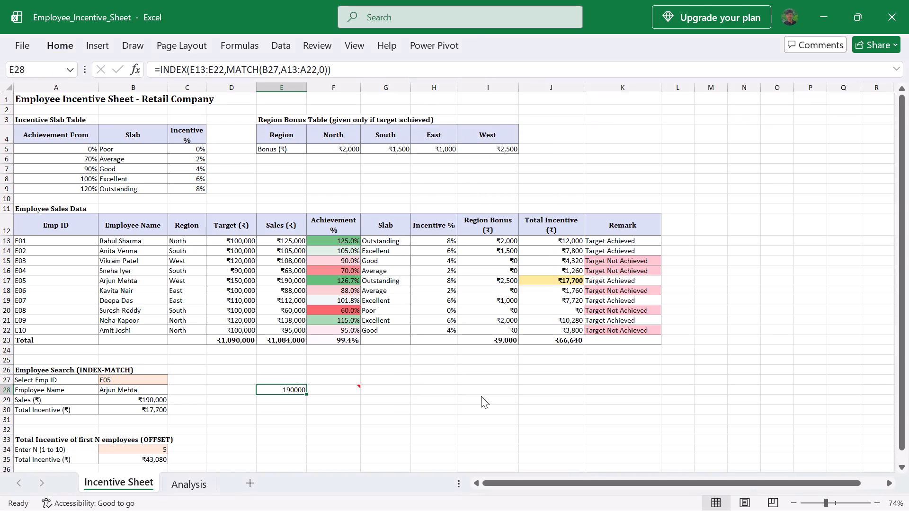
{"action": "left_click", "coordinate": [516, 124]}
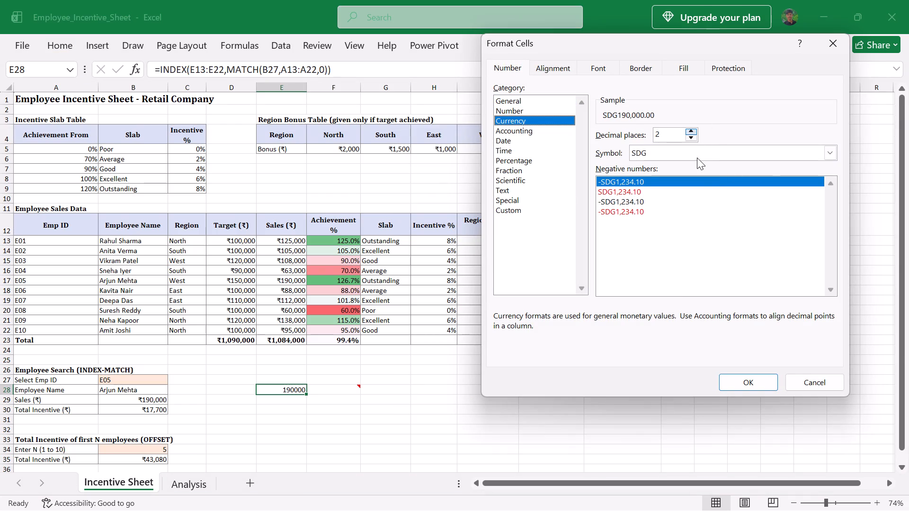
{"action": "left_click", "coordinate": [690, 139]}
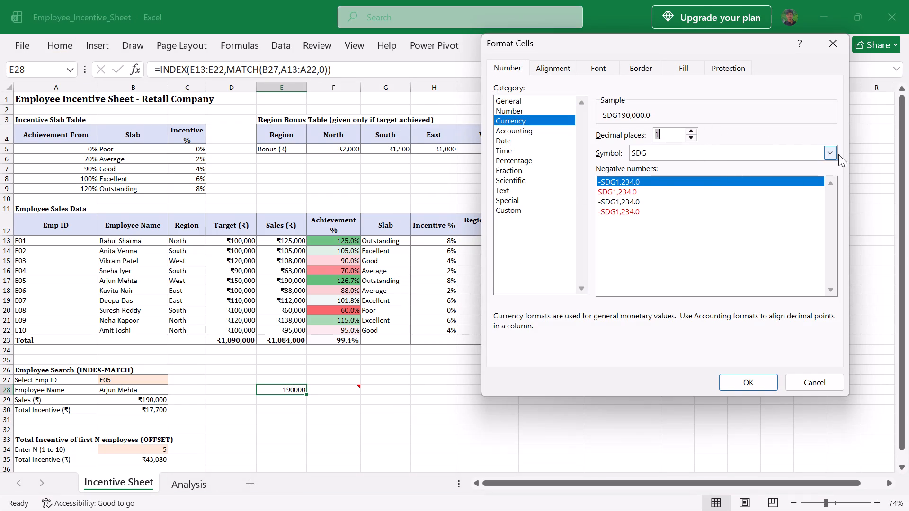
{"action": "left_click", "coordinate": [822, 155]}
{"action": "scroll", "coordinate": [718, 249], "scroll_direction": "down", "scroll_amount": 15}
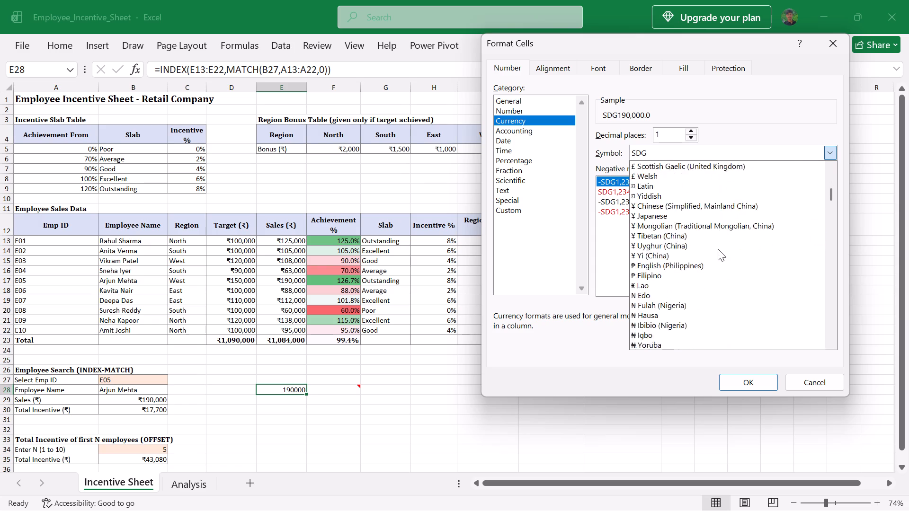
{"action": "scroll", "coordinate": [718, 249], "scroll_direction": "down", "scroll_amount": 16}
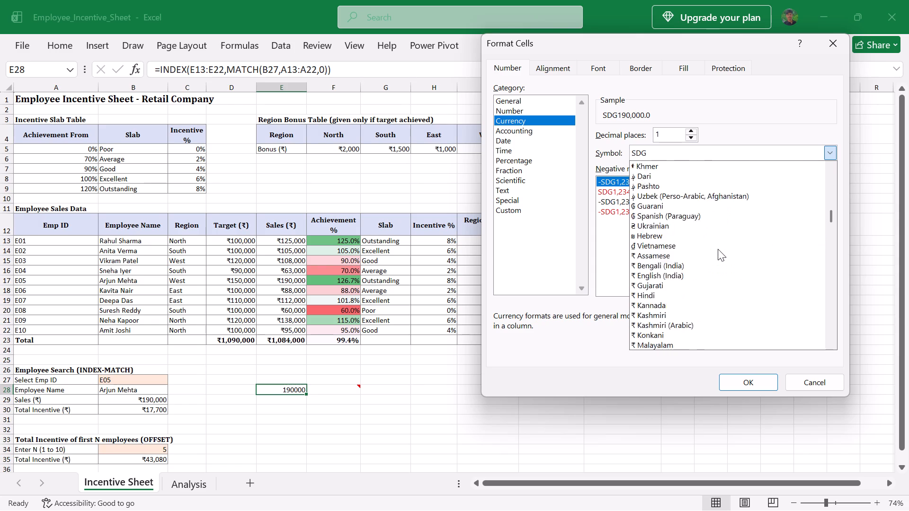
{"action": "scroll", "coordinate": [718, 249], "scroll_direction": "up", "scroll_amount": 4}
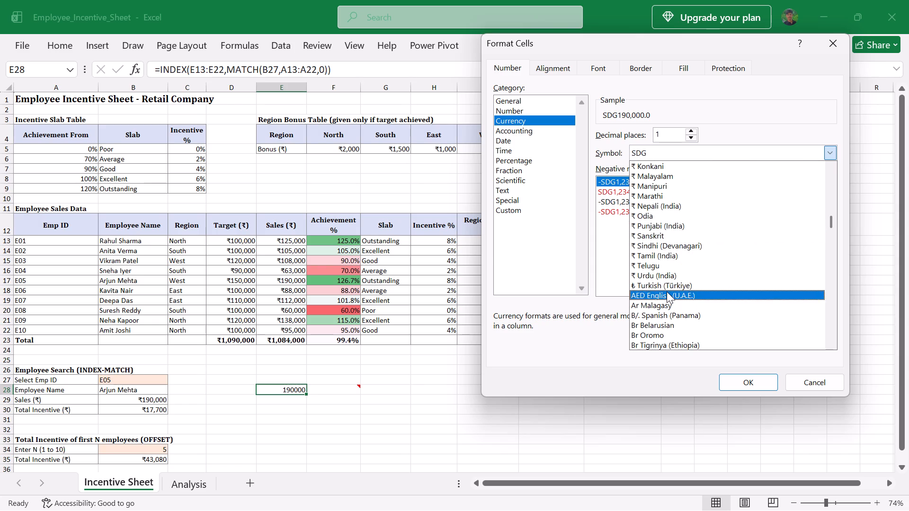
{"action": "scroll", "coordinate": [660, 185], "scroll_direction": "up", "scroll_amount": 1}
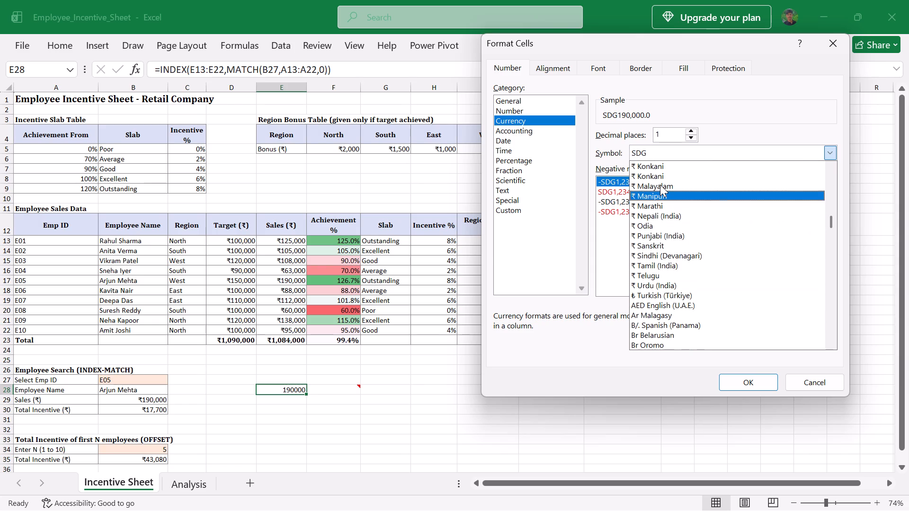
{"action": "scroll", "coordinate": [660, 185], "scroll_direction": "up", "scroll_amount": 1}
{"action": "scroll", "coordinate": [668, 223], "scroll_direction": "up", "scroll_amount": 2}
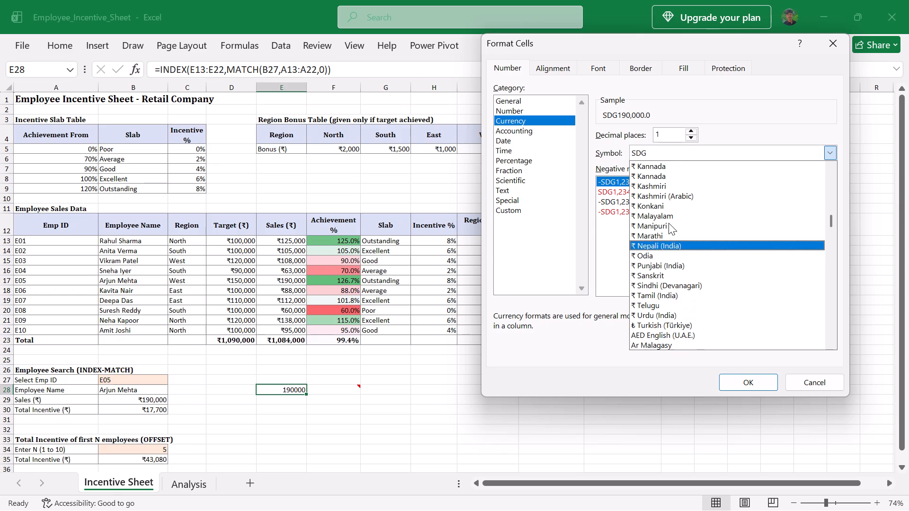
{"action": "scroll", "coordinate": [668, 223], "scroll_direction": "up", "scroll_amount": 1}
{"action": "left_click", "coordinate": [654, 161]}
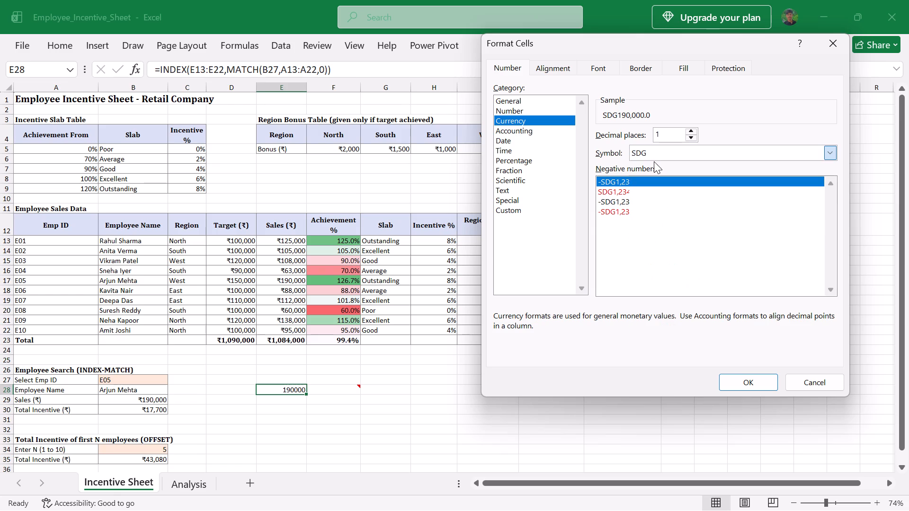
{"action": "left_click", "coordinate": [744, 380]}
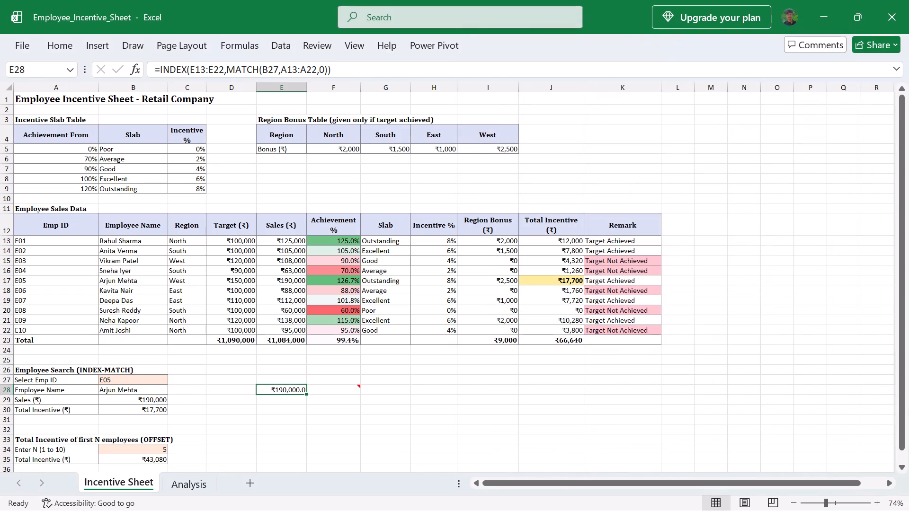
Reduce the number format of E28 to zero decimal places.
{"action": "left_click", "coordinate": [60, 50]}
{"action": "left_click", "coordinate": [432, 99]}
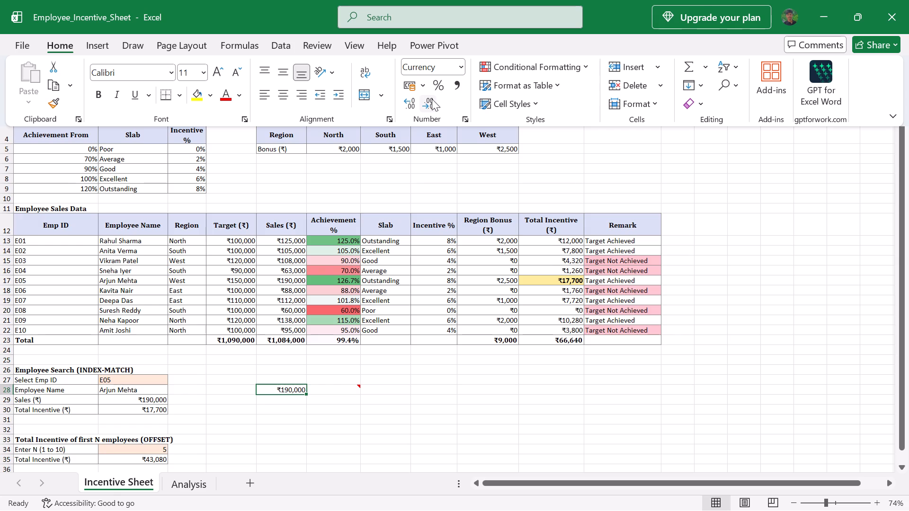
{"action": "left_click", "coordinate": [390, 425]}
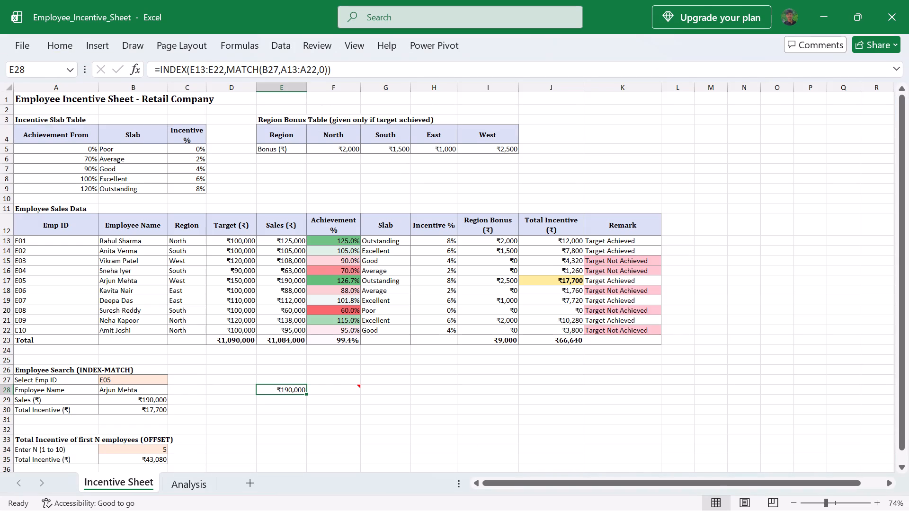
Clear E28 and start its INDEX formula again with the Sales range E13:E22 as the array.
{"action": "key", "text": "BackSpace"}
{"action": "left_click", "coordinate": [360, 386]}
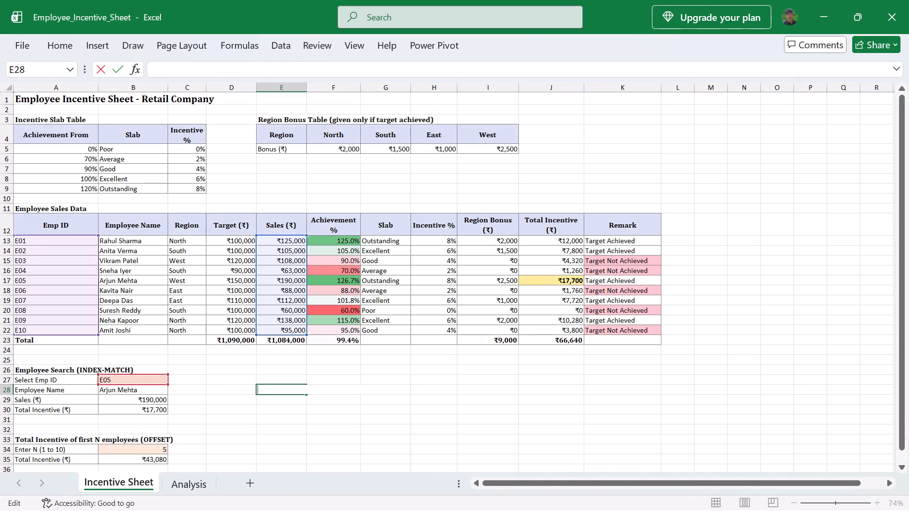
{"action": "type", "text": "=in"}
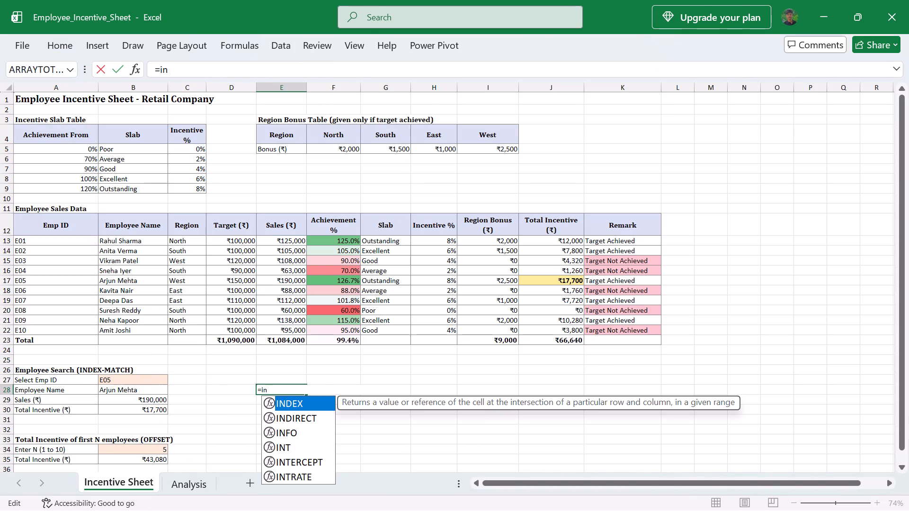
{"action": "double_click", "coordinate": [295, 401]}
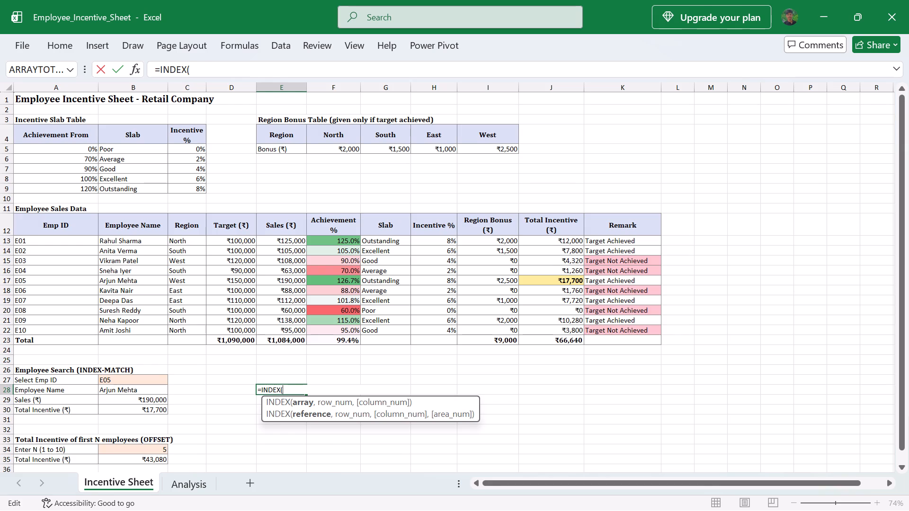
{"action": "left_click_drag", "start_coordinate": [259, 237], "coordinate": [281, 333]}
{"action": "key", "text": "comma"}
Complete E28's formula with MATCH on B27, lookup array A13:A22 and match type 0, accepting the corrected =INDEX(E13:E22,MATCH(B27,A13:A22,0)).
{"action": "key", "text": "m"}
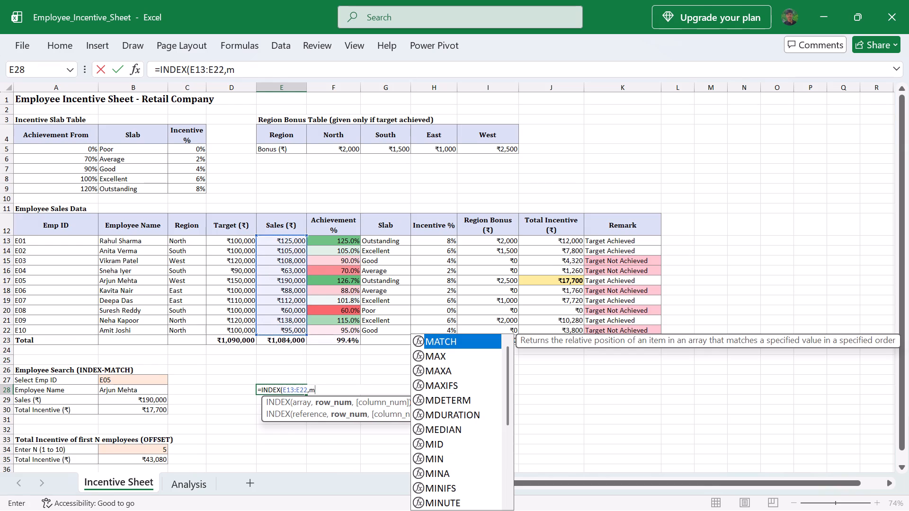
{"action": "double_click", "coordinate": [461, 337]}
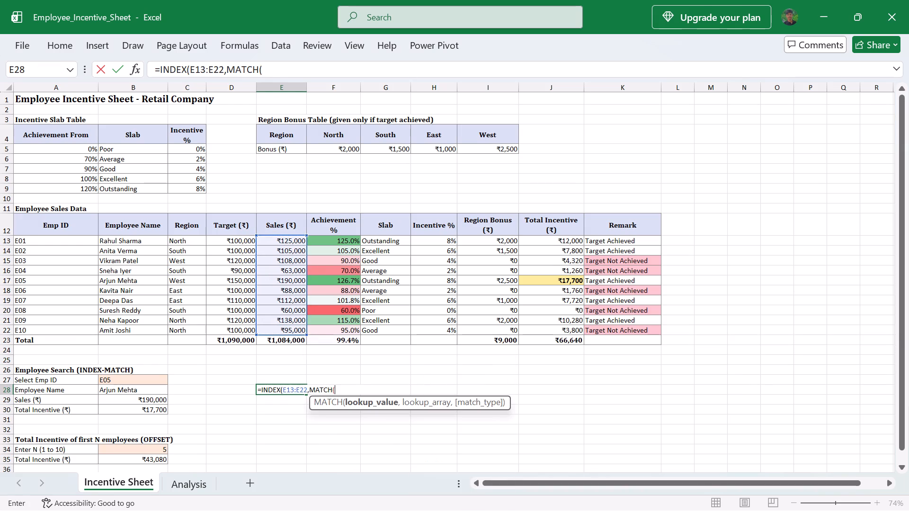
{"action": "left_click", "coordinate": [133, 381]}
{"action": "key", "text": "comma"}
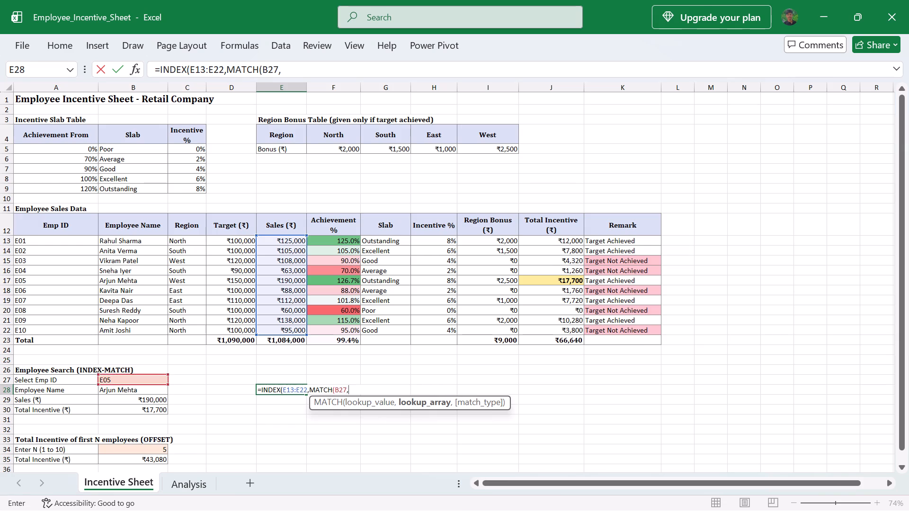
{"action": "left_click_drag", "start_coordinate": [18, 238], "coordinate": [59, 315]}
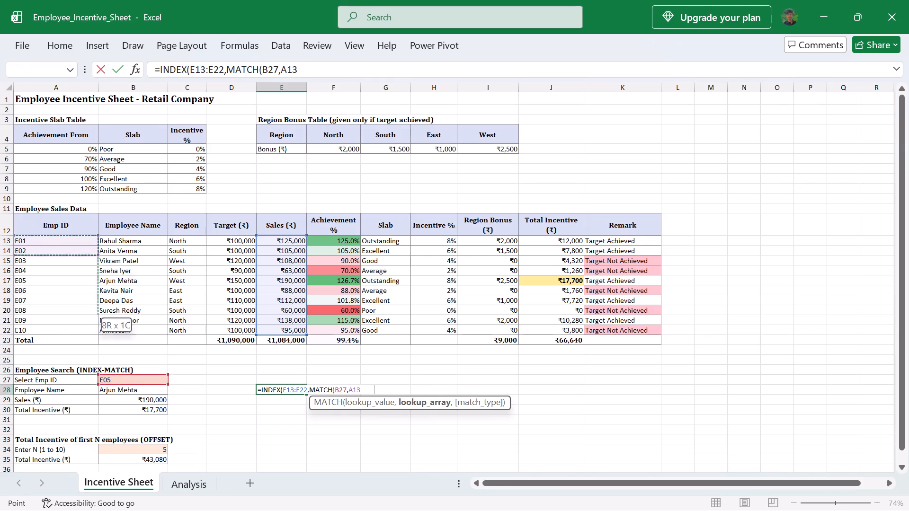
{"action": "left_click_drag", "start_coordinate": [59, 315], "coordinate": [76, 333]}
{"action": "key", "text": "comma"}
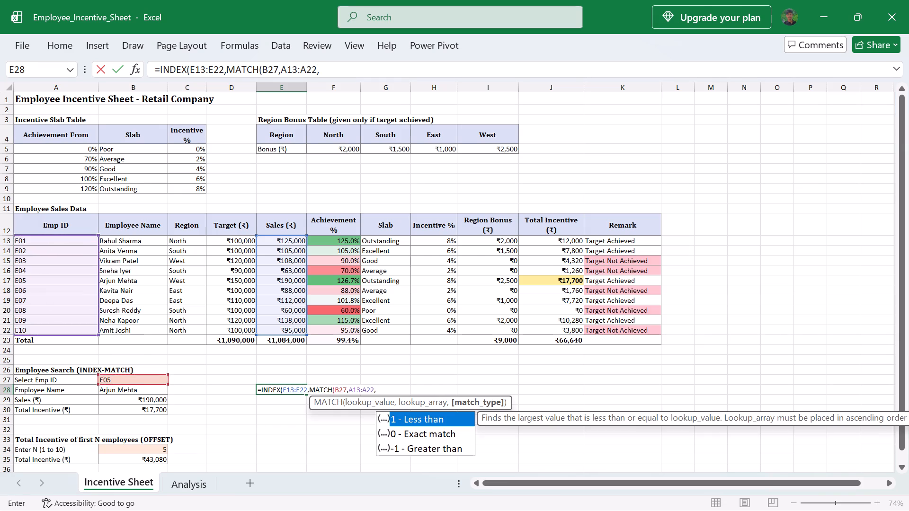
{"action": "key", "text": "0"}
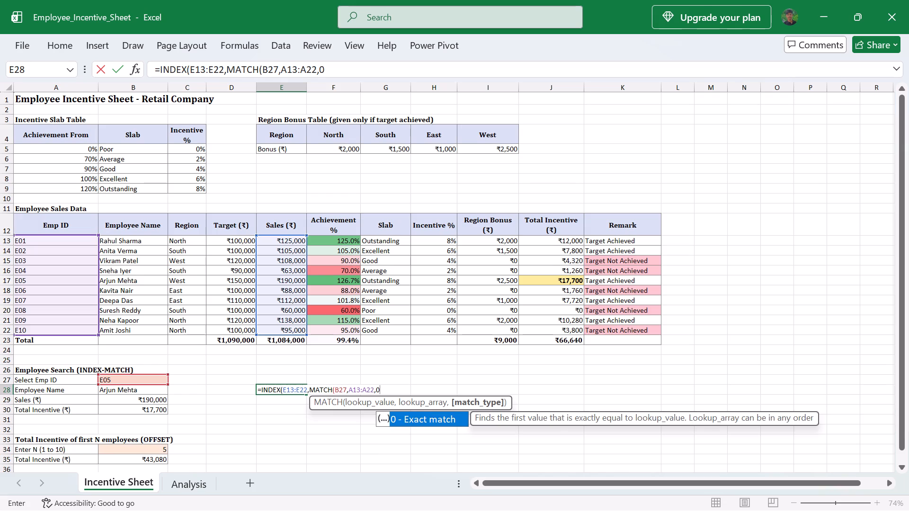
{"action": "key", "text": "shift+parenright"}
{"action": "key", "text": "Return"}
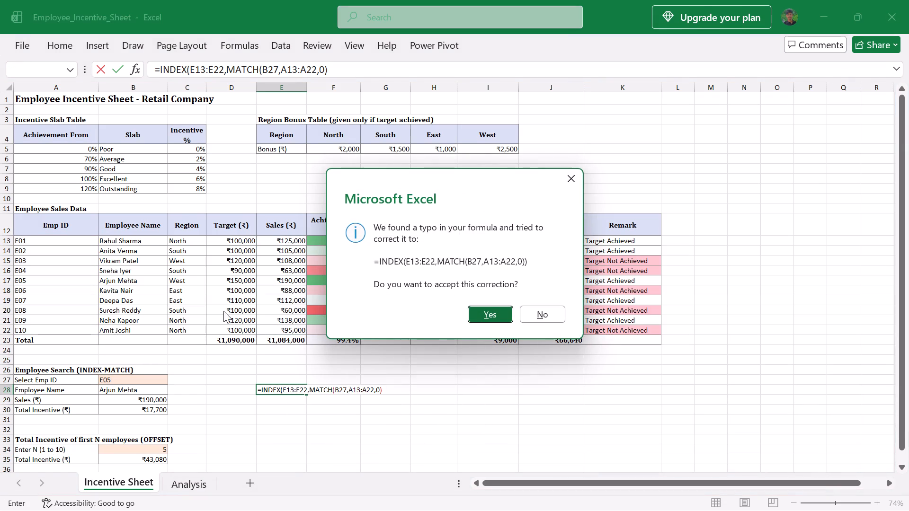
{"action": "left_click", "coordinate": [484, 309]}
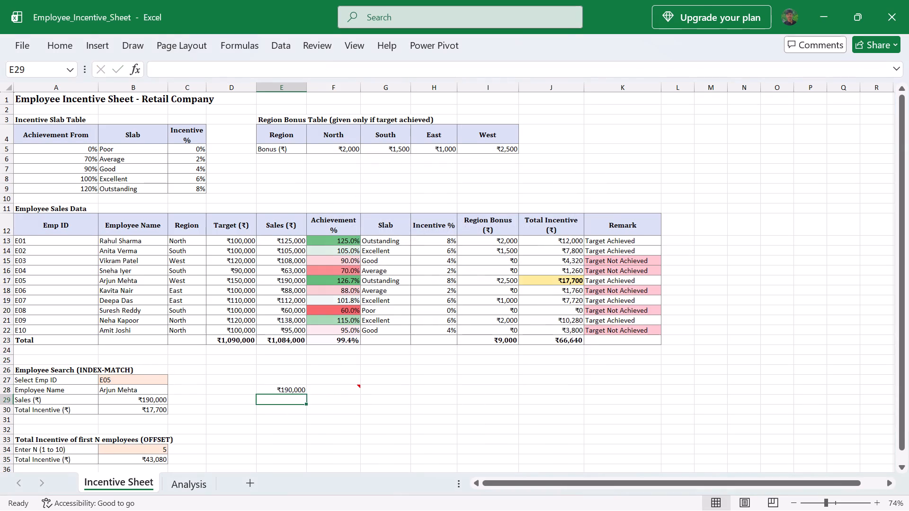
Clear the practice formula from E28.
{"action": "left_click", "coordinate": [294, 392]}
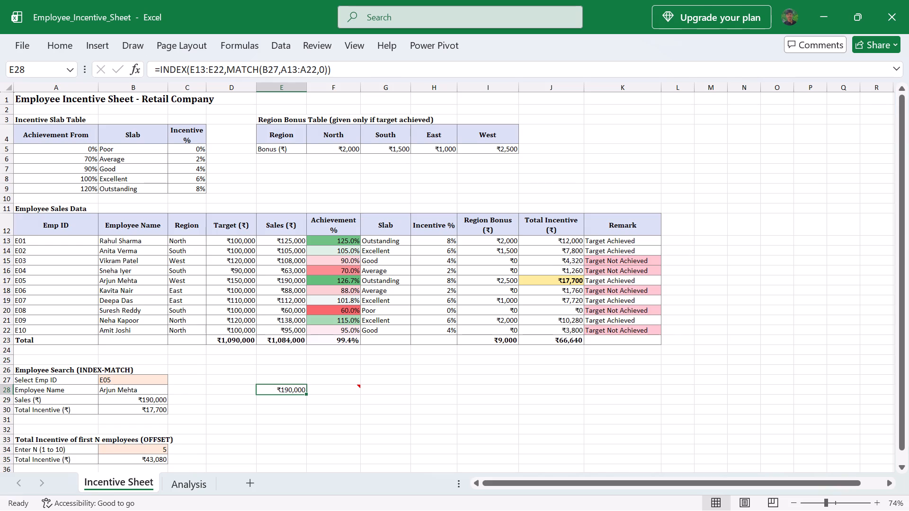
{"action": "key", "text": "BackSpace"}
{"action": "left_click", "coordinate": [326, 392]}
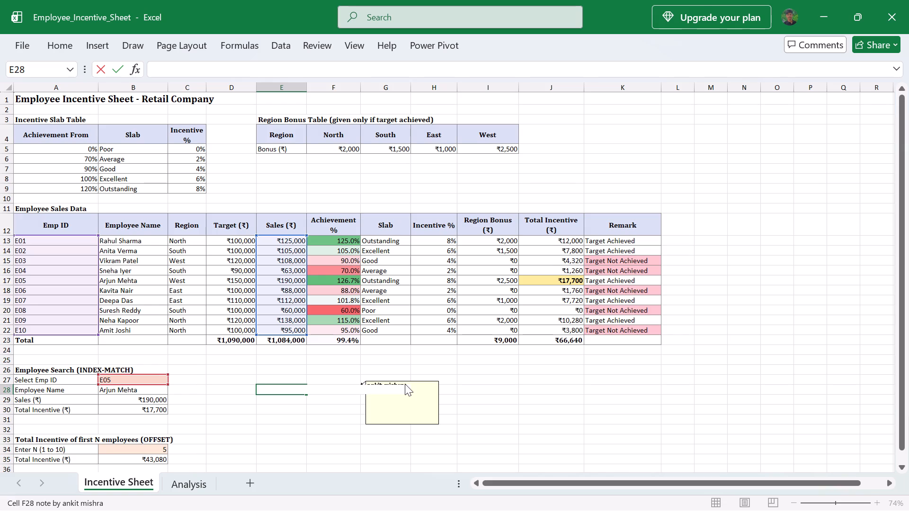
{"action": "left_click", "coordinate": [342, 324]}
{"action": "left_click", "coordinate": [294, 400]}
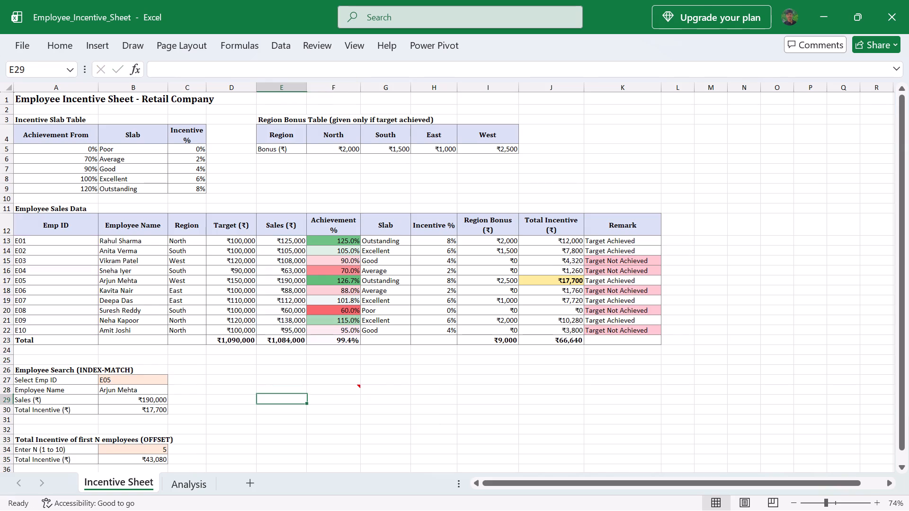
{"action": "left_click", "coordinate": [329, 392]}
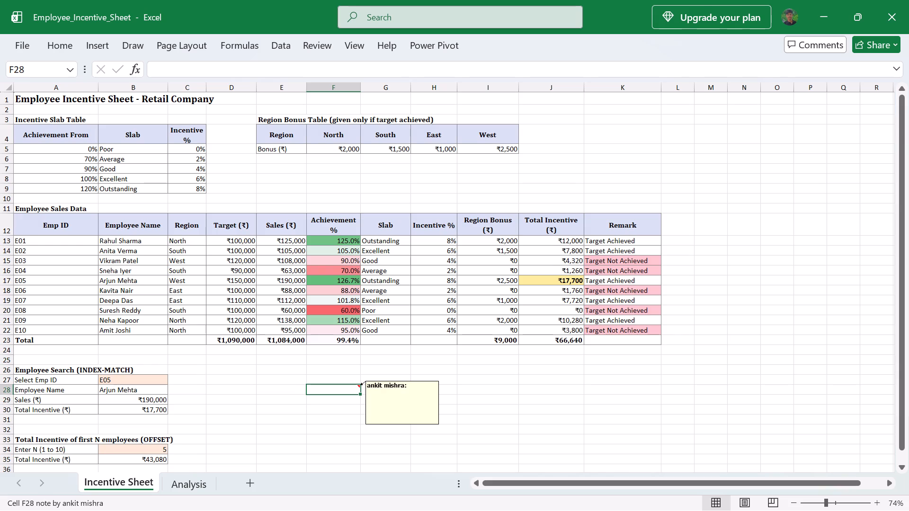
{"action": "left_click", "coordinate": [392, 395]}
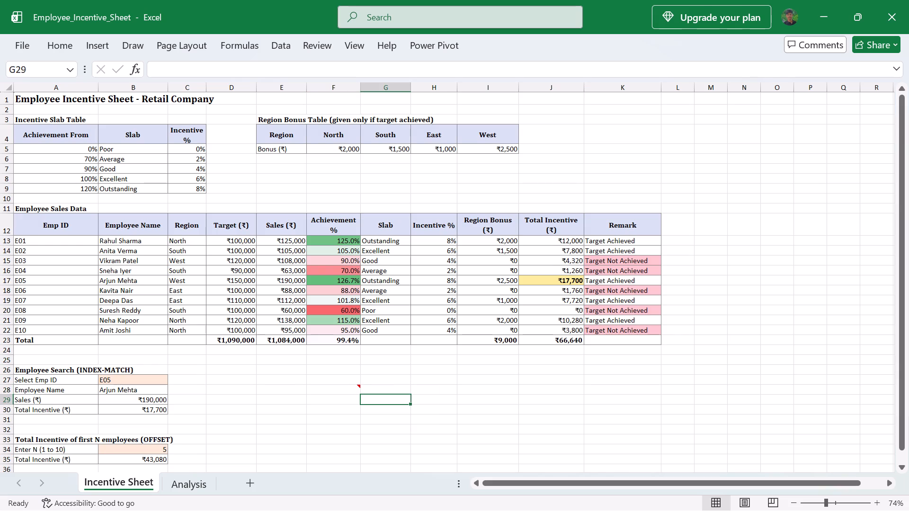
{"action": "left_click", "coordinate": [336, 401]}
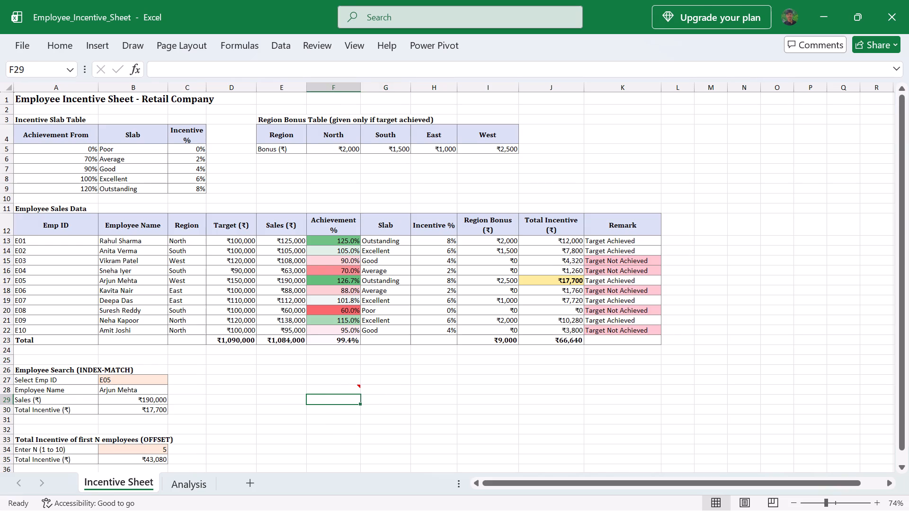
Check B30's Total Incentive formula and start an INDEX formula in E30 with the Total Incentive range J13:J22 as the array.
{"action": "left_click", "coordinate": [134, 408]}
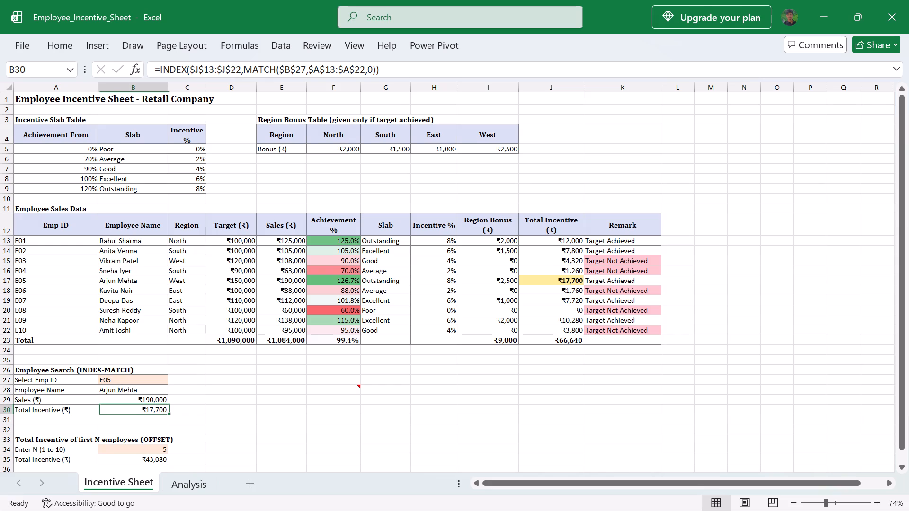
{"action": "left_click", "coordinate": [298, 407]}
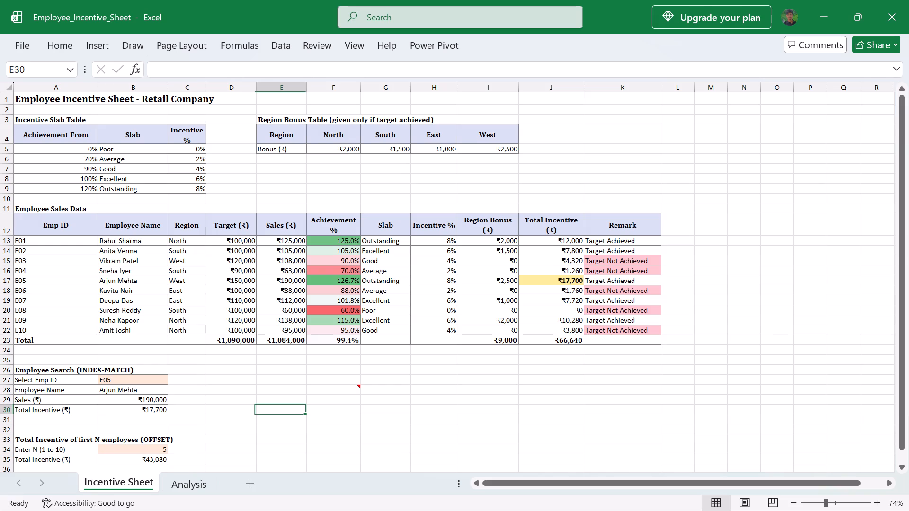
{"action": "key", "text": "equal"}
{"action": "type", "text": "index"}
{"action": "key", "text": "shift+parenleft"}
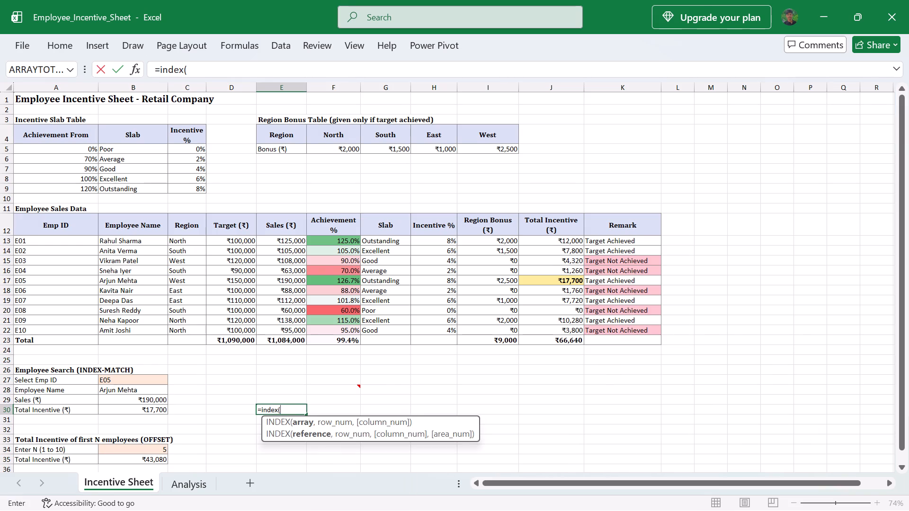
{"action": "left_click_drag", "start_coordinate": [522, 237], "coordinate": [542, 333]}
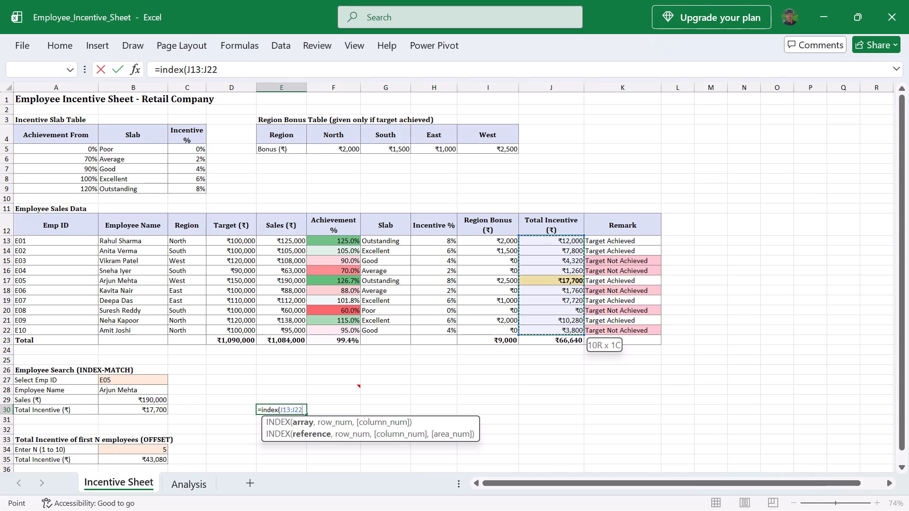
{"action": "left_click_drag", "start_coordinate": [542, 333], "coordinate": [544, 330]}
Complete E30's formula with MATCH on B27 and lookup array A13:A22, accepting the corrected =INDEX(J13:J22,MATCH(B27,A13:A22)).
{"action": "type", "text": ",match("}
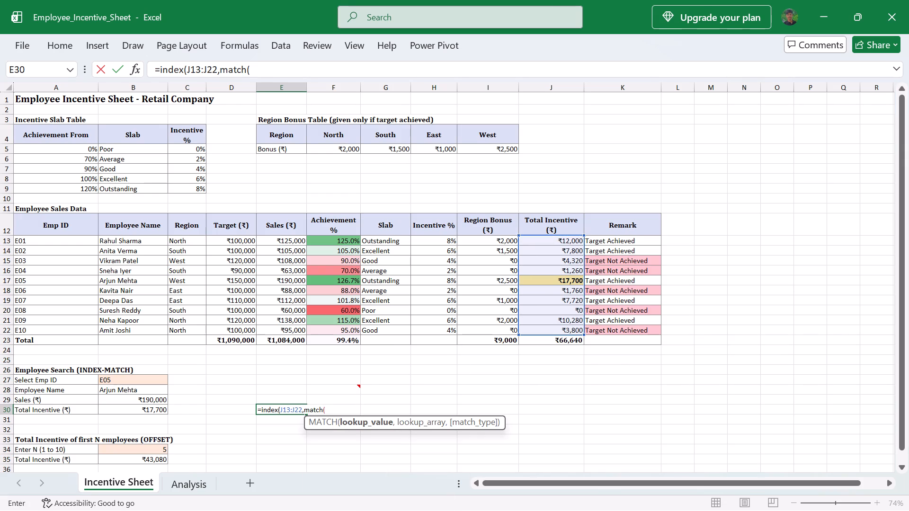
{"action": "left_click", "coordinate": [145, 382]}
{"action": "key", "text": "comma"}
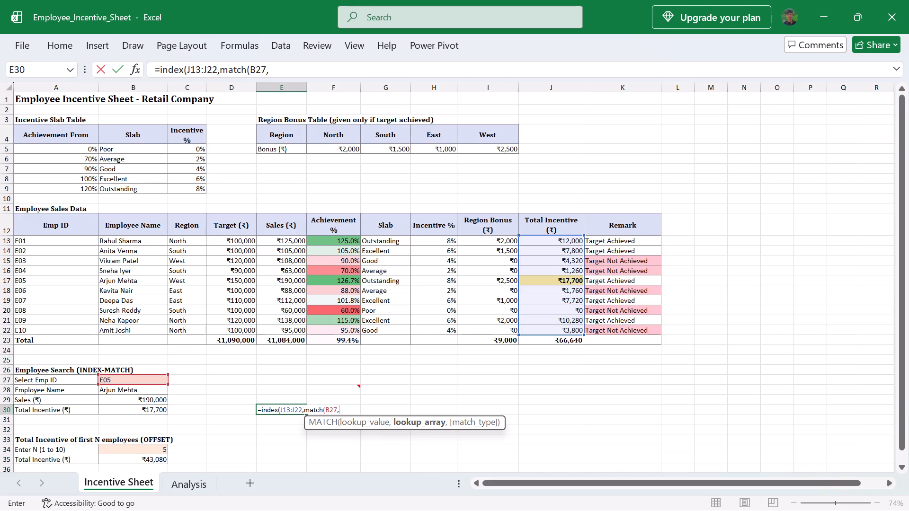
{"action": "left_click_drag", "start_coordinate": [17, 237], "coordinate": [75, 336]}
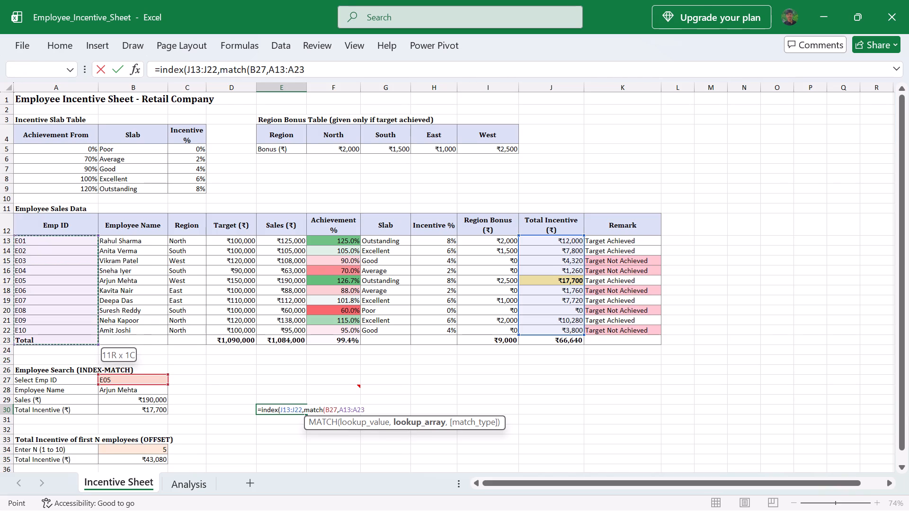
{"action": "left_click_drag", "start_coordinate": [75, 336], "coordinate": [78, 327]}
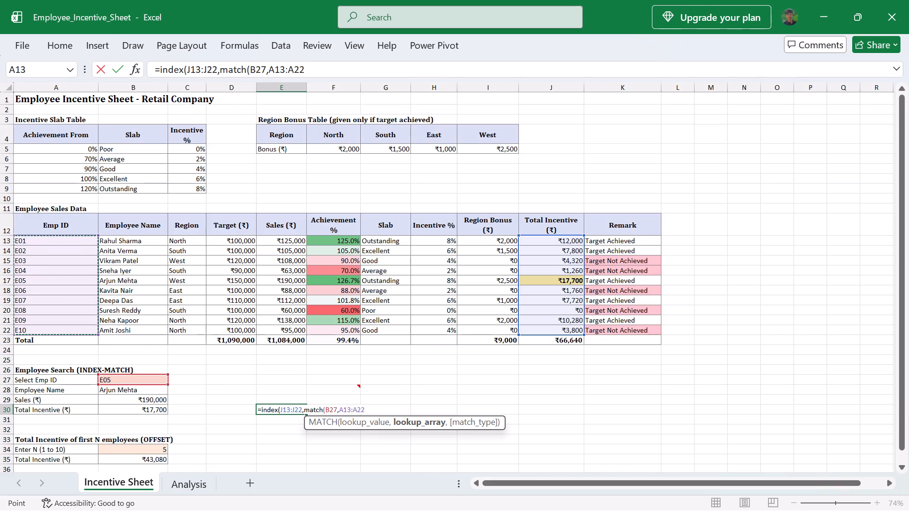
{"action": "key", "text": "shift+parenright"}
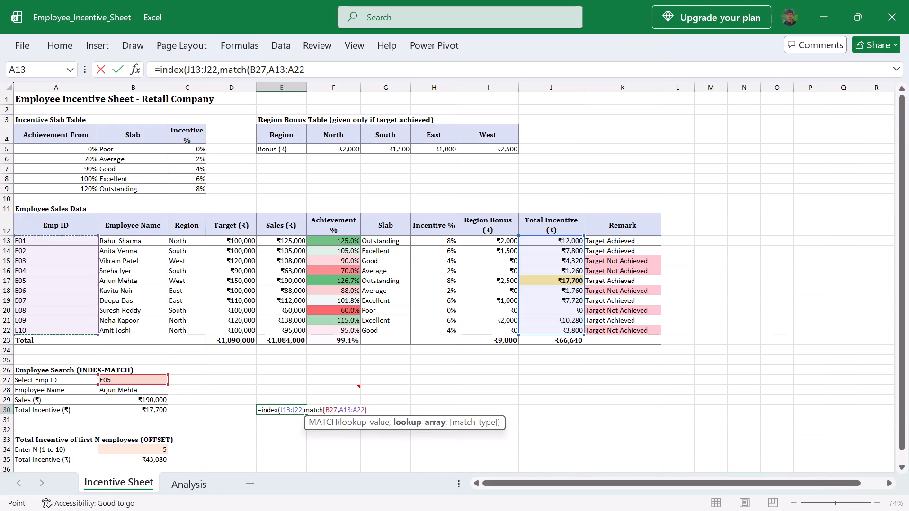
{"action": "key", "text": "Return"}
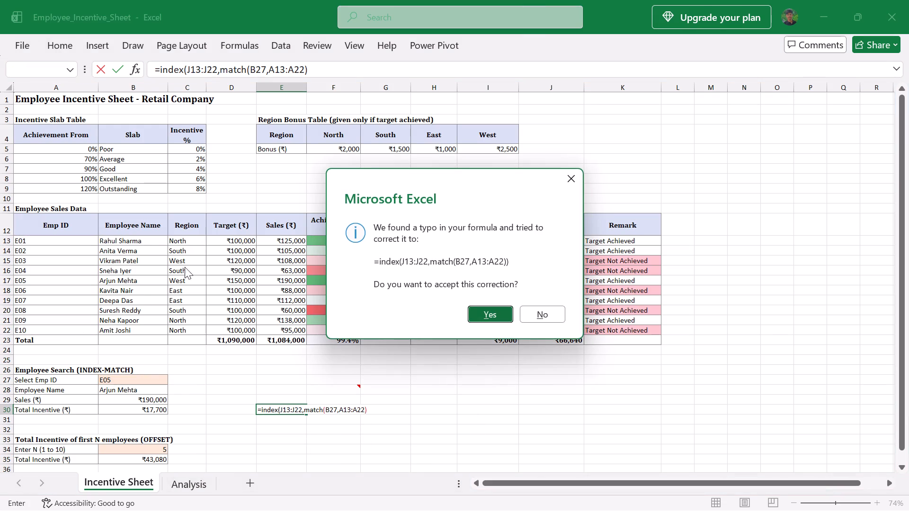
{"action": "left_click", "coordinate": [478, 312]}
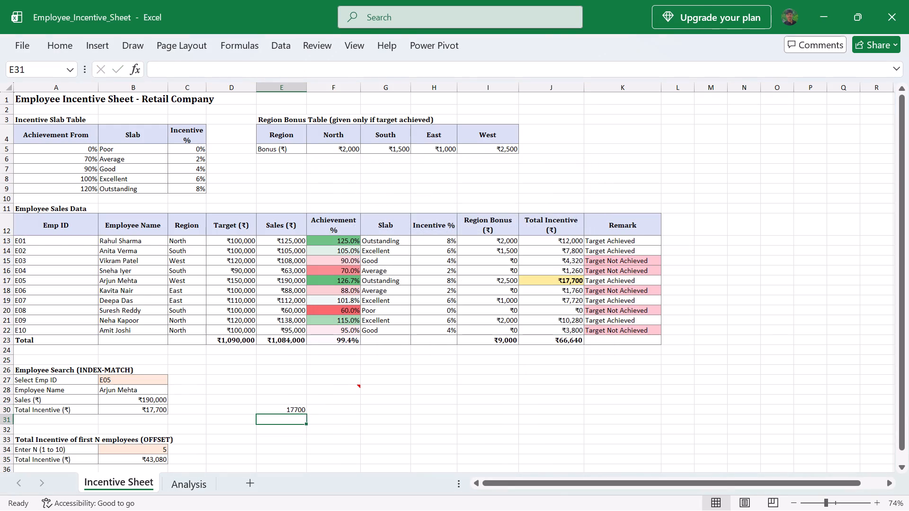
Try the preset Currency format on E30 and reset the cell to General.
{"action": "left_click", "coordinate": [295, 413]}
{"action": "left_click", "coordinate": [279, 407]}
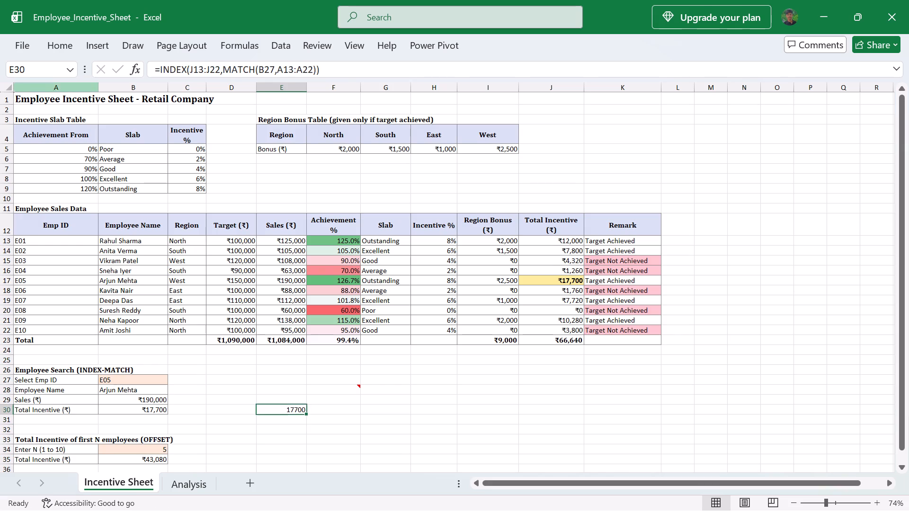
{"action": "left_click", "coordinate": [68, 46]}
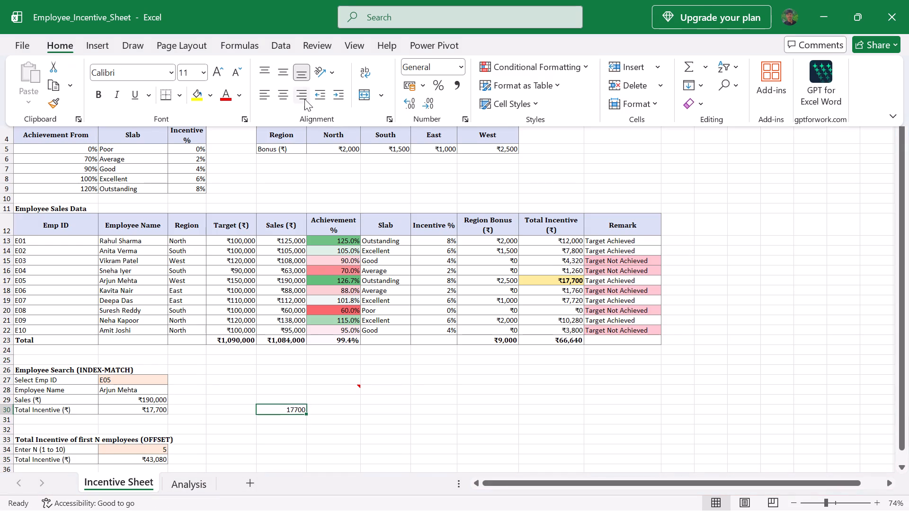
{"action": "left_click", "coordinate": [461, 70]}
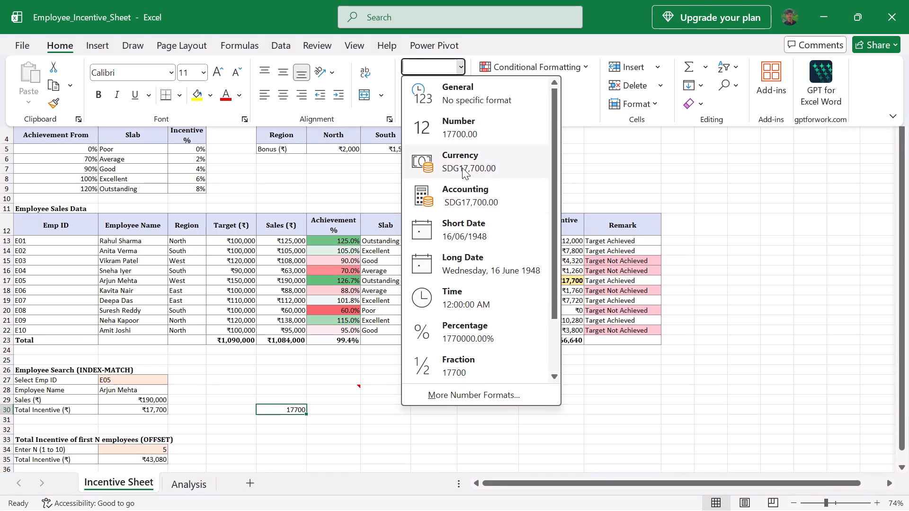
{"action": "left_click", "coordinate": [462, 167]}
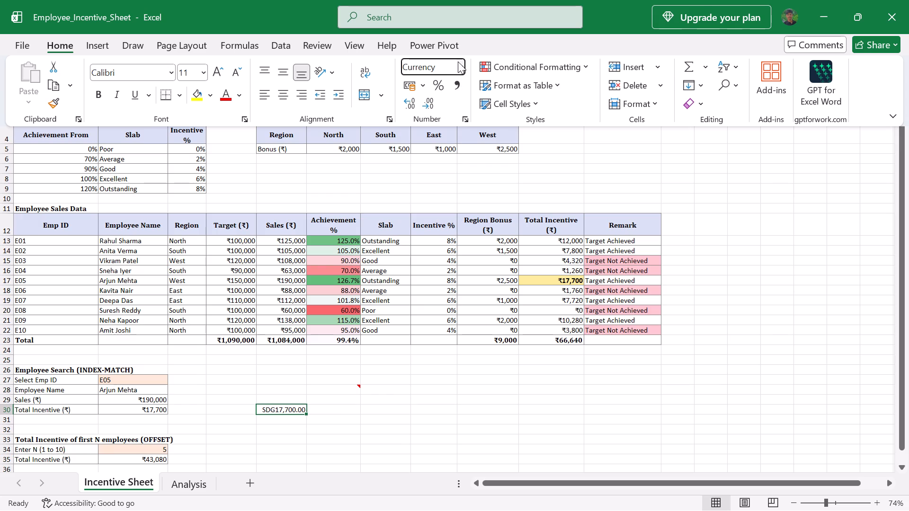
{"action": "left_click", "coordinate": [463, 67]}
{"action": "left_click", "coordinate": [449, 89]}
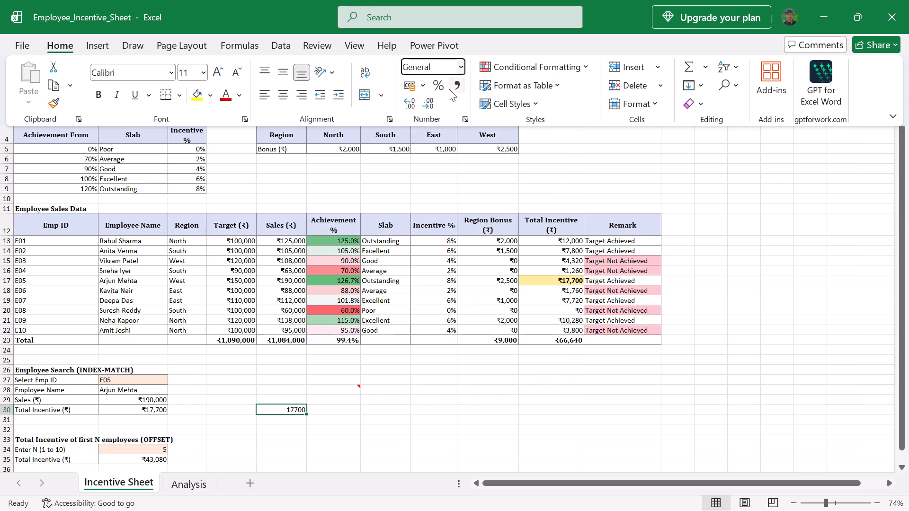
Choose the Currency category with 1 decimal place in E30's cell format settings and browse the available currency symbols.
{"action": "left_click", "coordinate": [463, 74]}
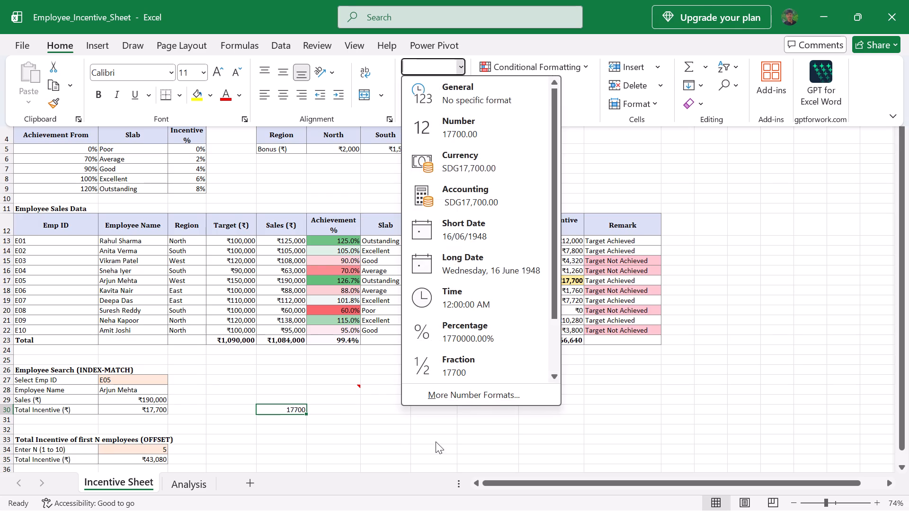
{"action": "left_click", "coordinate": [475, 396]}
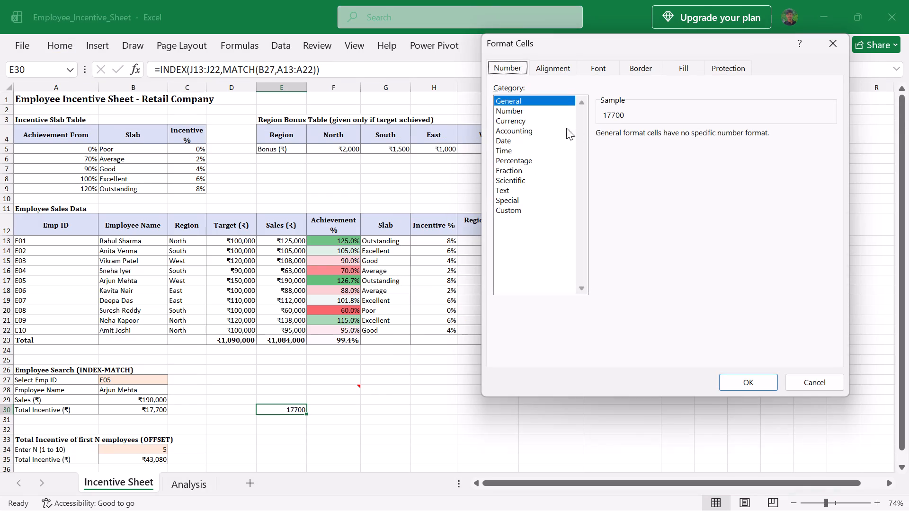
{"action": "left_click", "coordinate": [519, 120]}
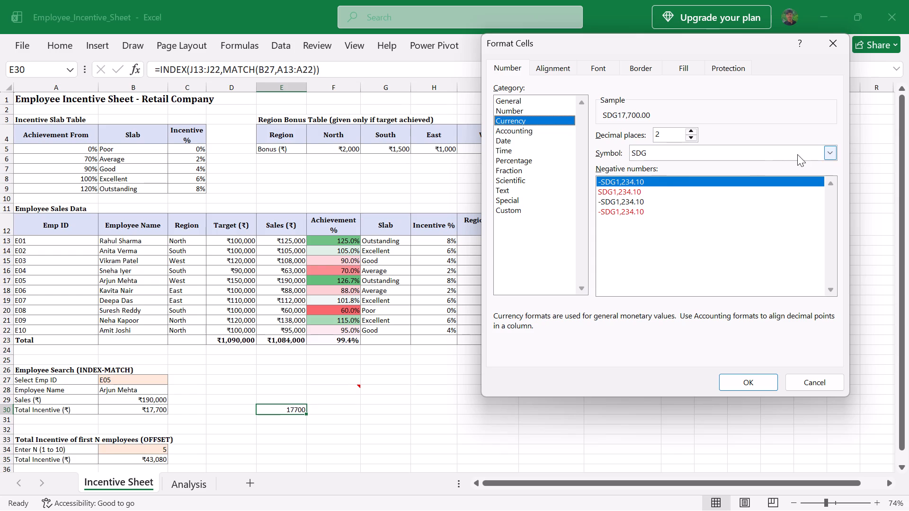
{"action": "left_click", "coordinate": [695, 136]}
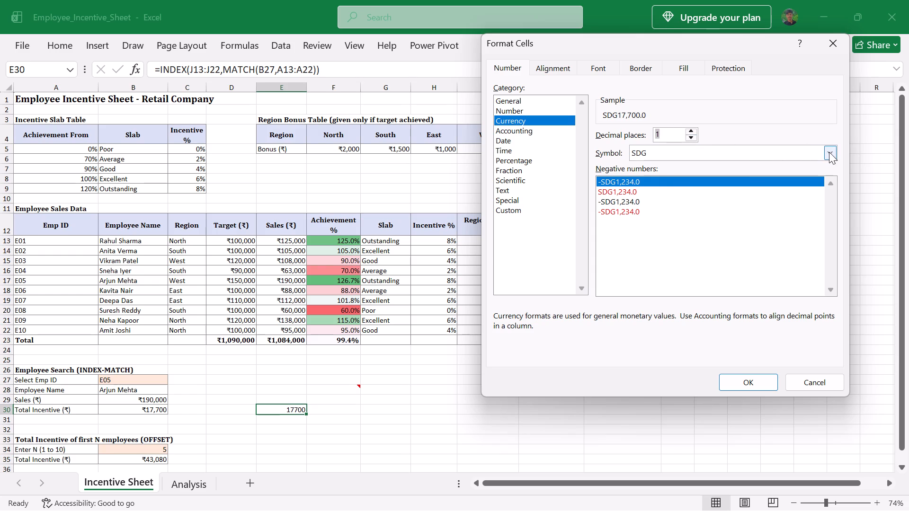
{"action": "left_click", "coordinate": [830, 152]}
{"action": "scroll", "coordinate": [740, 235], "scroll_direction": "down", "scroll_amount": 17}
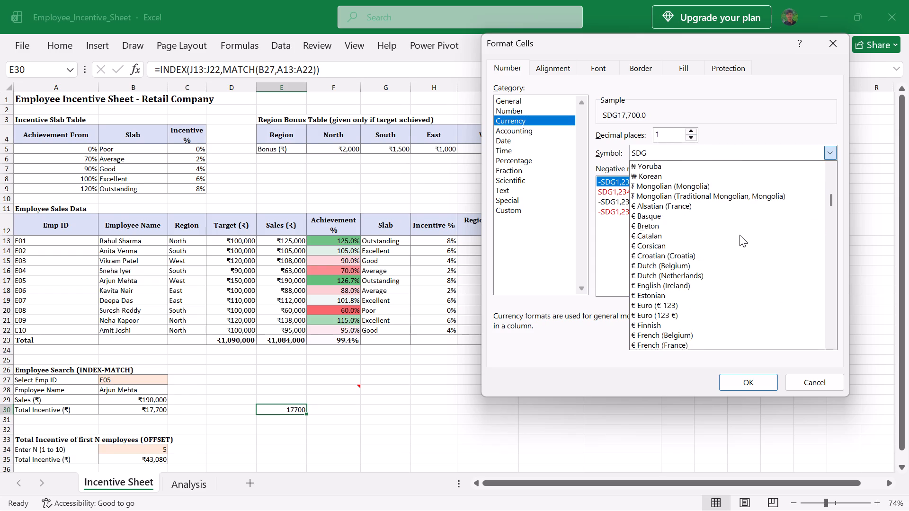
{"action": "scroll", "coordinate": [698, 276], "scroll_direction": "down", "scroll_amount": 8}
{"action": "scroll", "coordinate": [698, 276], "scroll_direction": "down", "scroll_amount": 20}
{"action": "scroll", "coordinate": [698, 276], "scroll_direction": "up", "scroll_amount": 1}
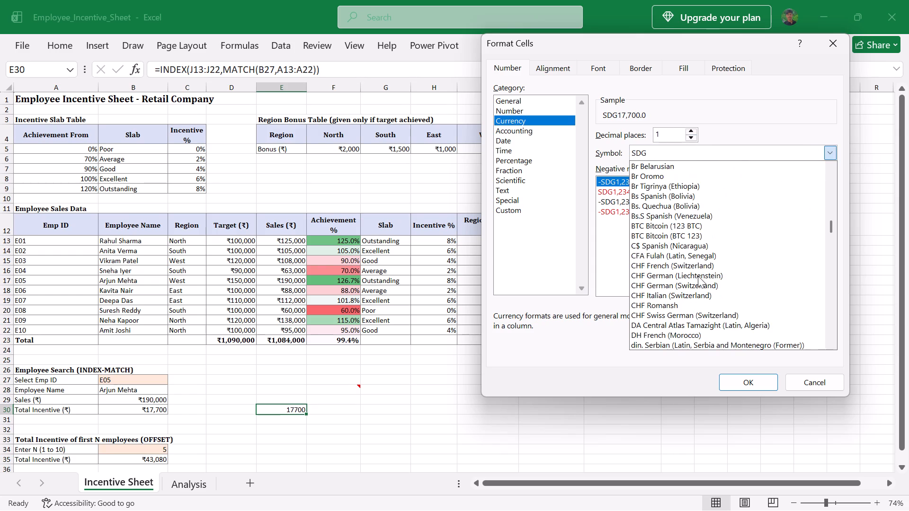
{"action": "scroll", "coordinate": [698, 276], "scroll_direction": "up", "scroll_amount": 1}
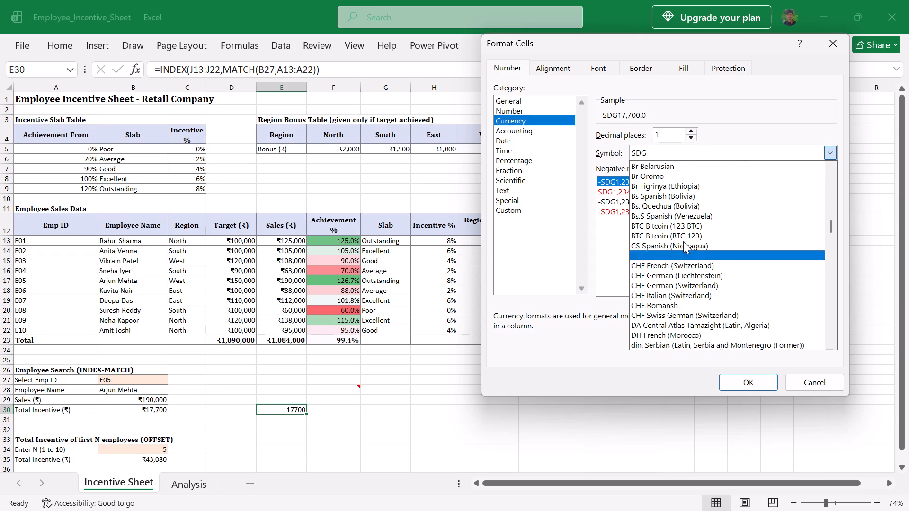
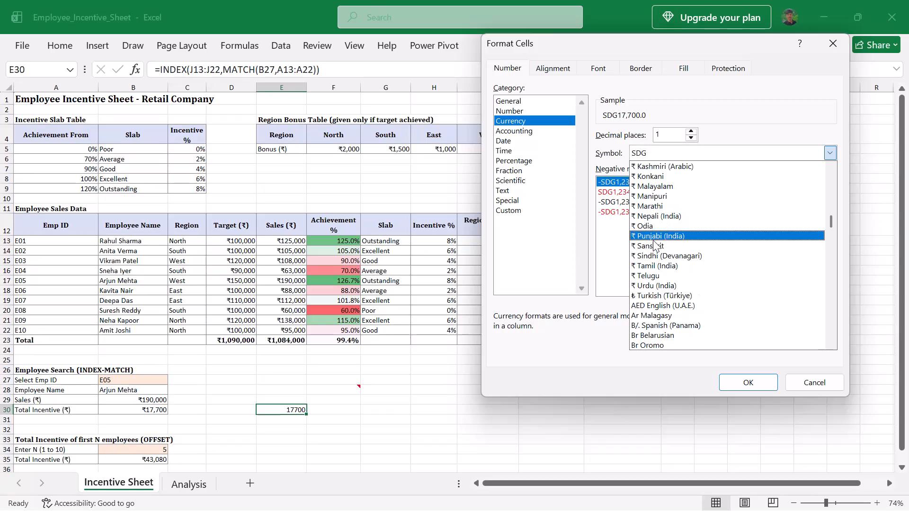
Set the currency symbol for E30 to ₹ Hindi and apply the cell format.
{"action": "scroll", "coordinate": [675, 230], "scroll_direction": "up", "scroll_amount": 1}
{"action": "scroll", "coordinate": [661, 272], "scroll_direction": "up", "scroll_amount": 1}
{"action": "scroll", "coordinate": [675, 204], "scroll_direction": "up", "scroll_amount": 1}
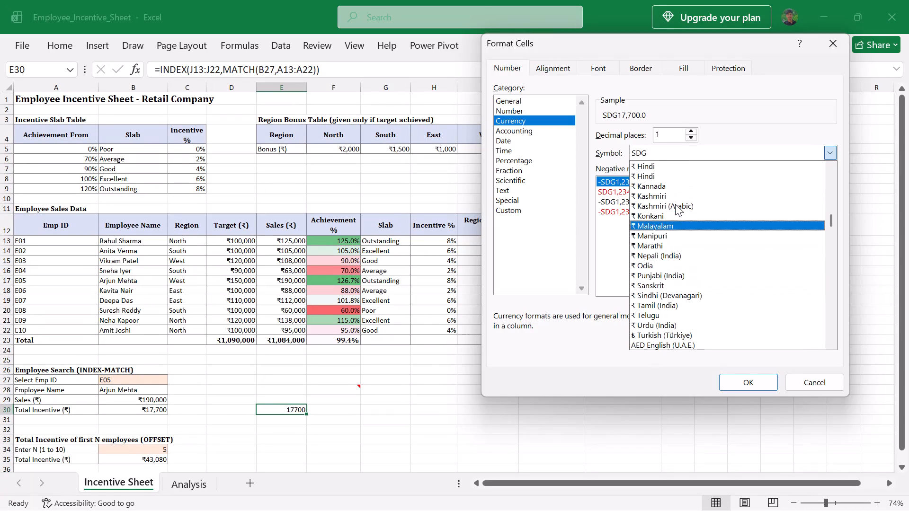
{"action": "scroll", "coordinate": [675, 204], "scroll_direction": "up", "scroll_amount": 2}
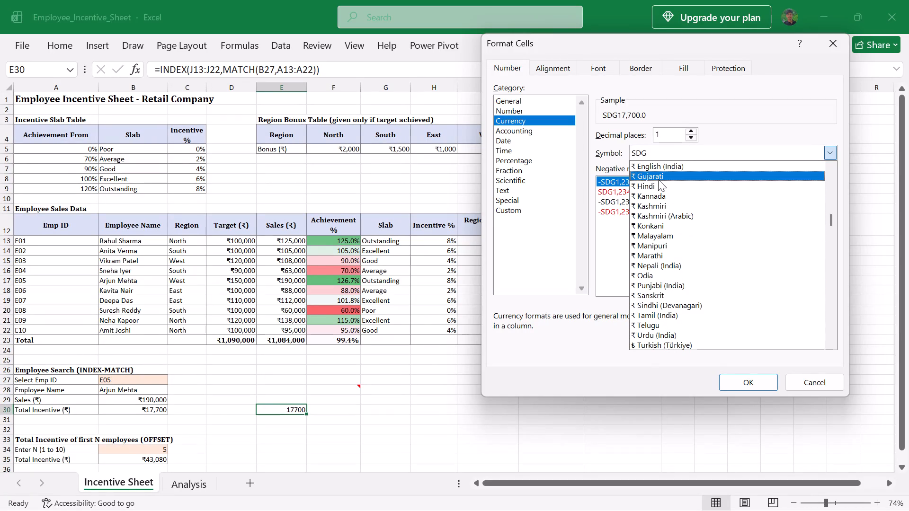
{"action": "left_click", "coordinate": [658, 187]}
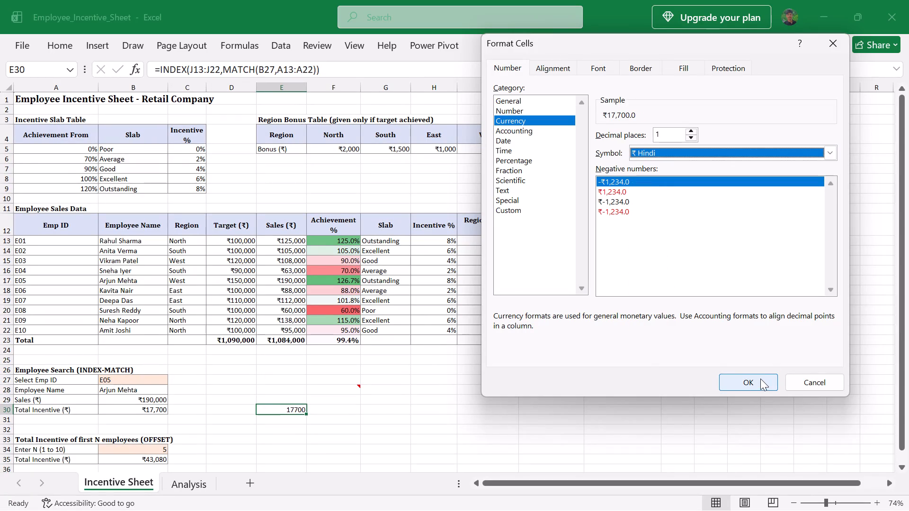
{"action": "left_click", "coordinate": [756, 380]}
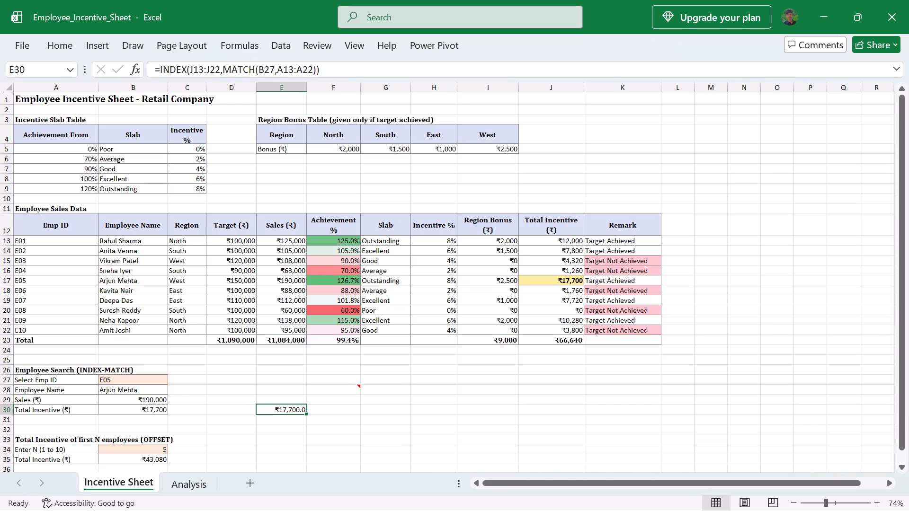
Decrease the decimal places of E30's Total Incentive result to zero.
{"action": "left_click", "coordinate": [61, 48]}
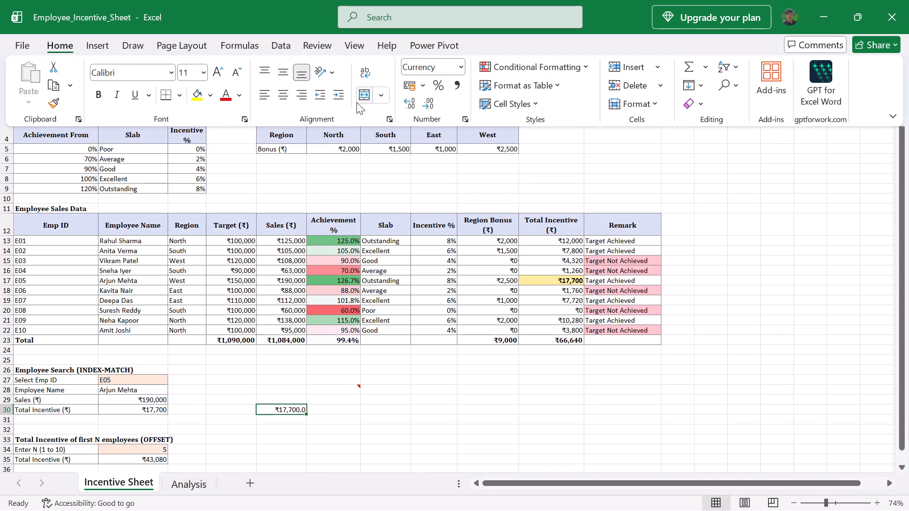
{"action": "left_click", "coordinate": [428, 106]}
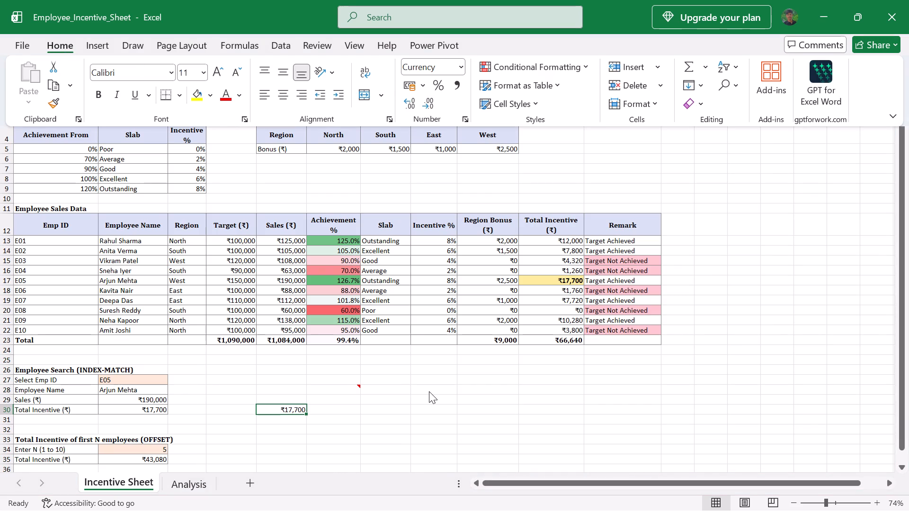
Clear the practice INDEX-MATCH formula from E30.
{"action": "key", "text": "BackSpace"}
{"action": "left_click", "coordinate": [287, 473]}
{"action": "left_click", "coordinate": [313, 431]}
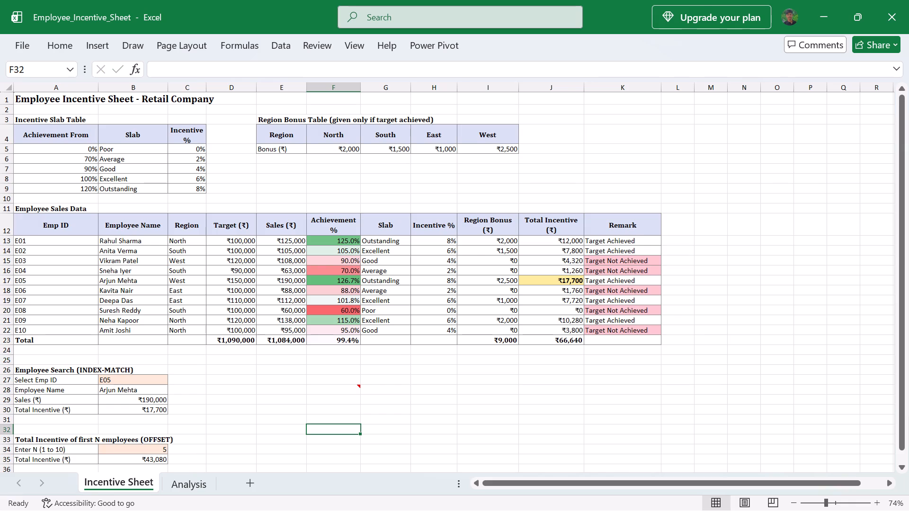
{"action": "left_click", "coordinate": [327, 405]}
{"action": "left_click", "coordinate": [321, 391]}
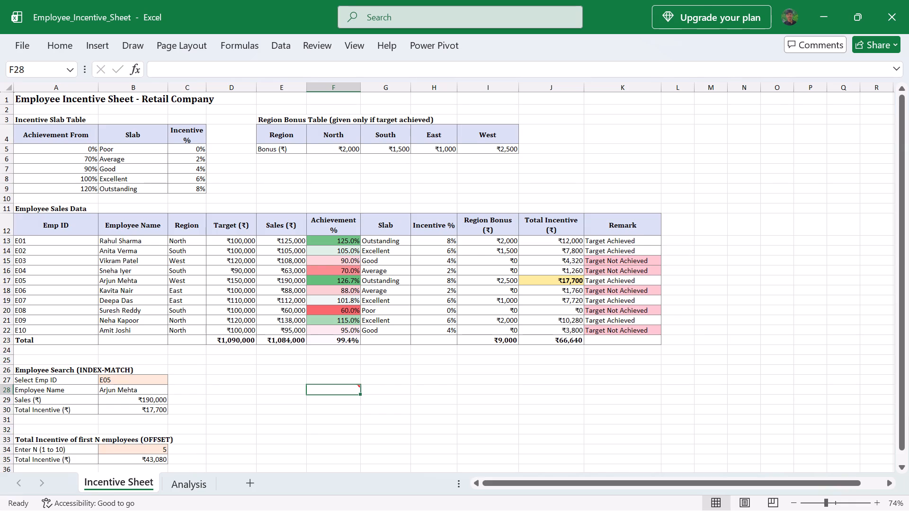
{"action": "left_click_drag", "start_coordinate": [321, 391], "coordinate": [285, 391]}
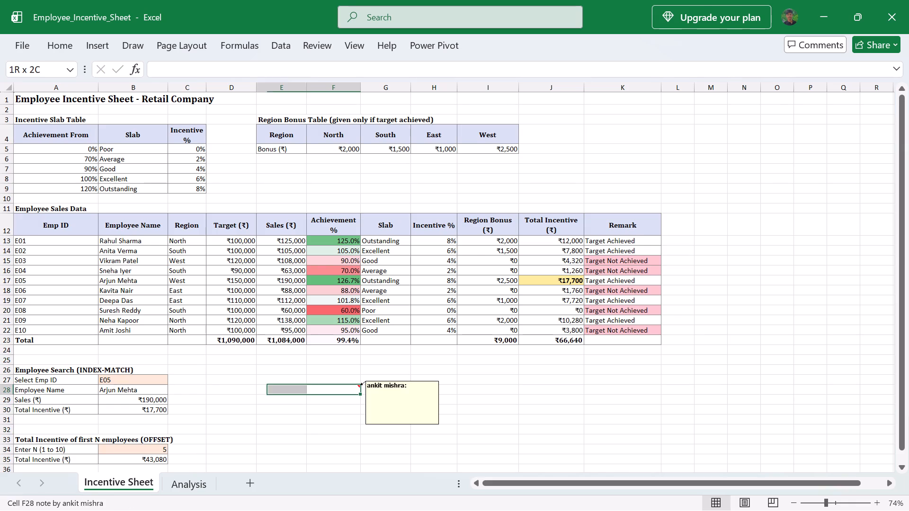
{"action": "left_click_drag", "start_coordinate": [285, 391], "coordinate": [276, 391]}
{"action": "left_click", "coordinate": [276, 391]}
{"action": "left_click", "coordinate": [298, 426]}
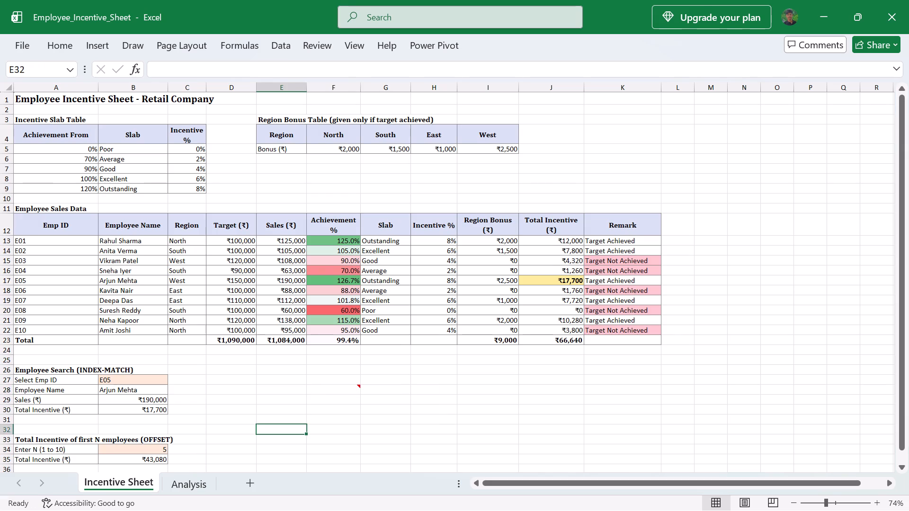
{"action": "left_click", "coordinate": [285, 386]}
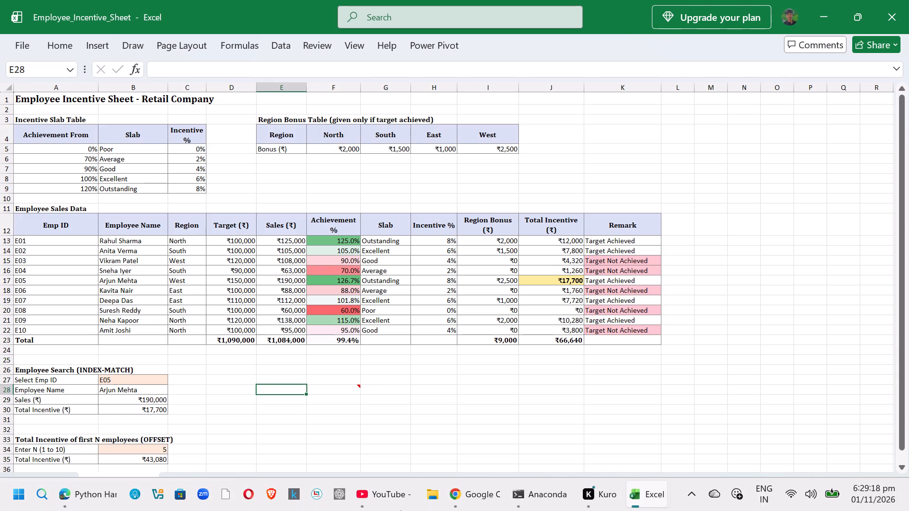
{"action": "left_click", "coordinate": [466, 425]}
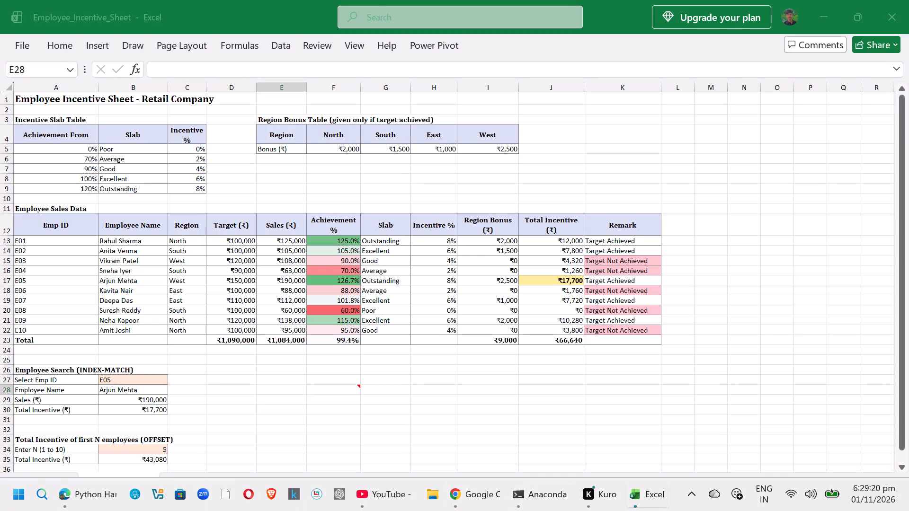